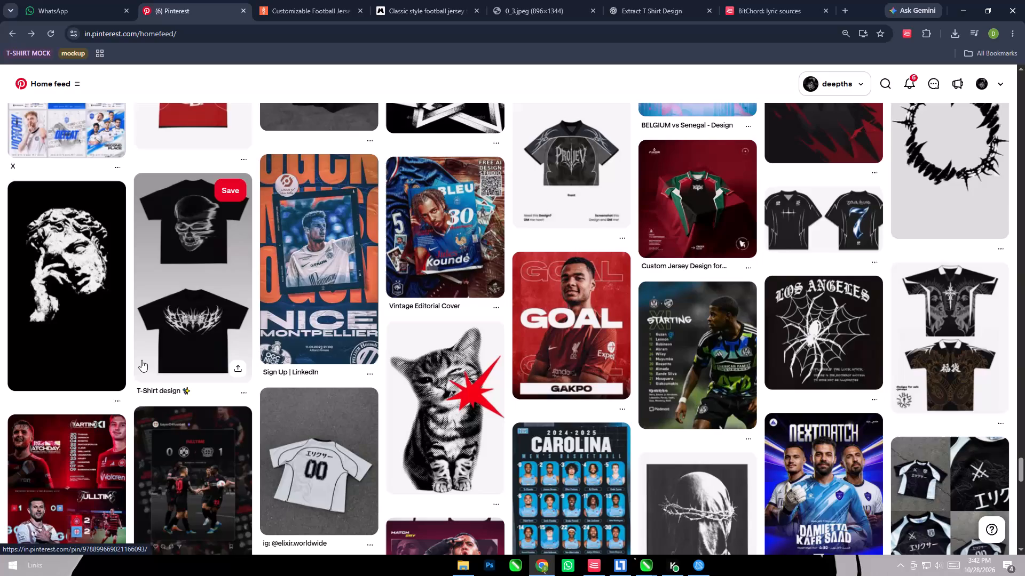
Browse the home feed and open the pin of the pink-and-black Supreme hooded jacket.
scroll(142, 355, down, 4)
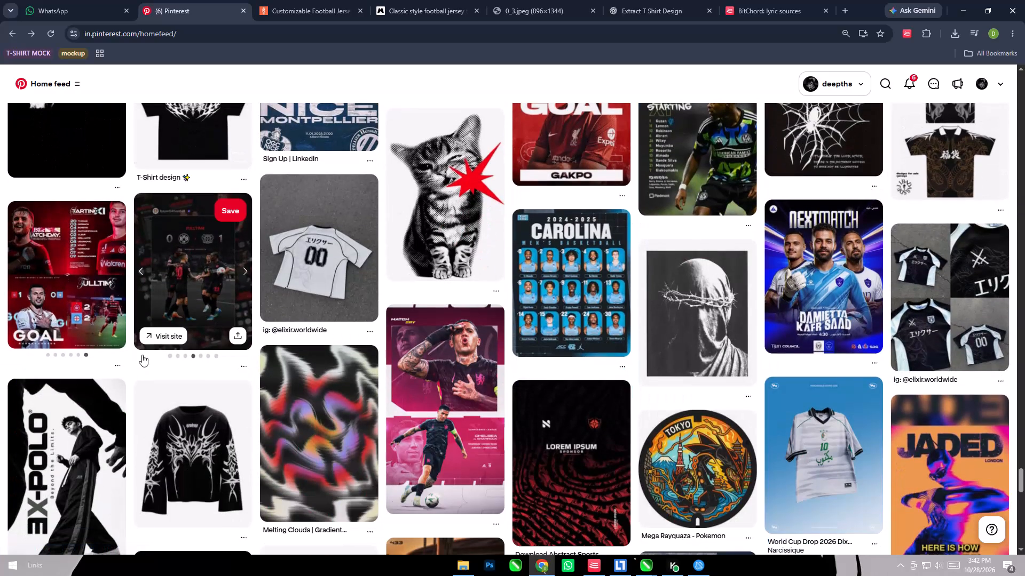
scroll(675, 322, down, 5)
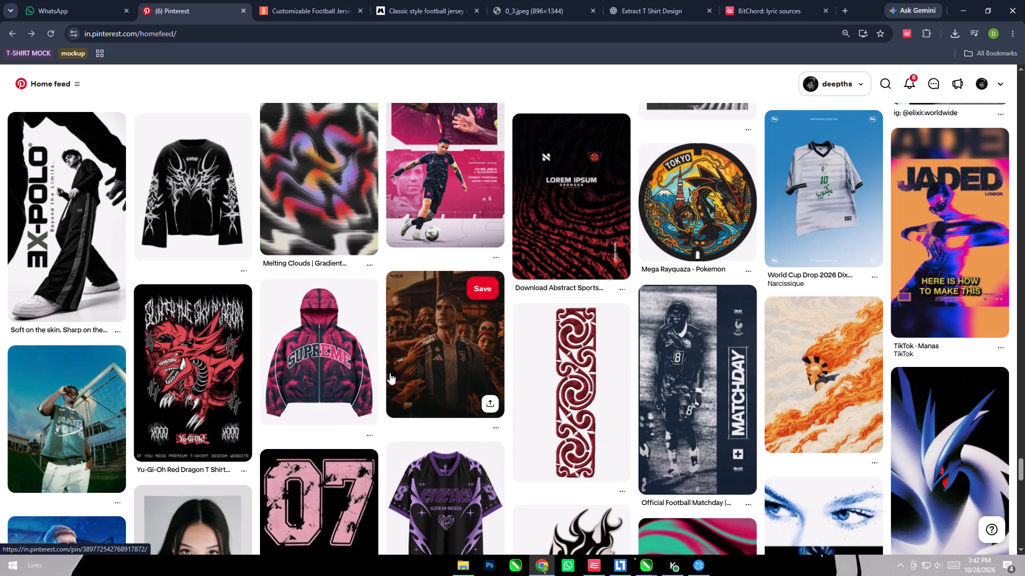
click(348, 374)
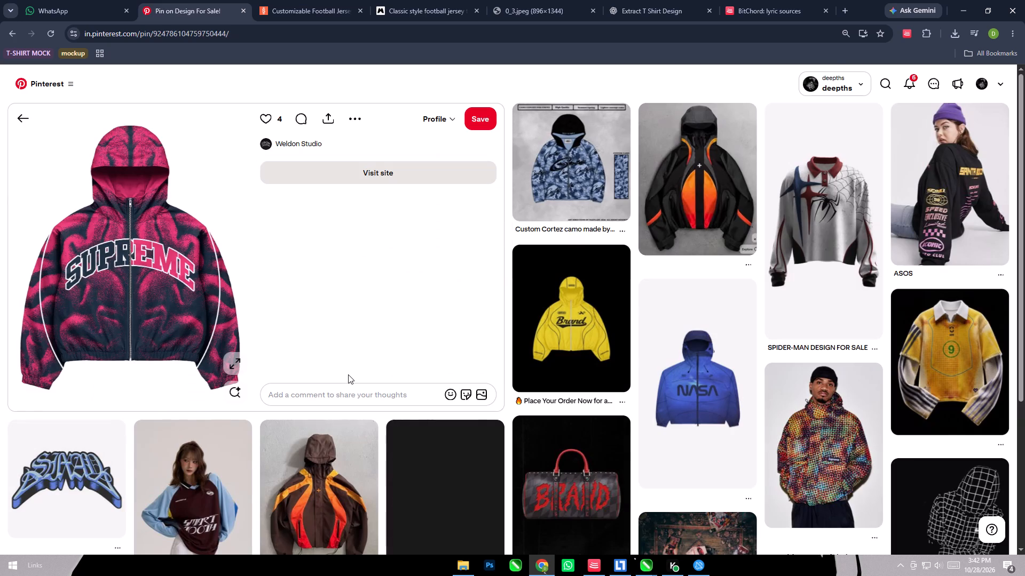
Look at the related Custom Cortez camo jacket pin and its suggestions, then return to the Supreme jacket pin.
click(617, 168)
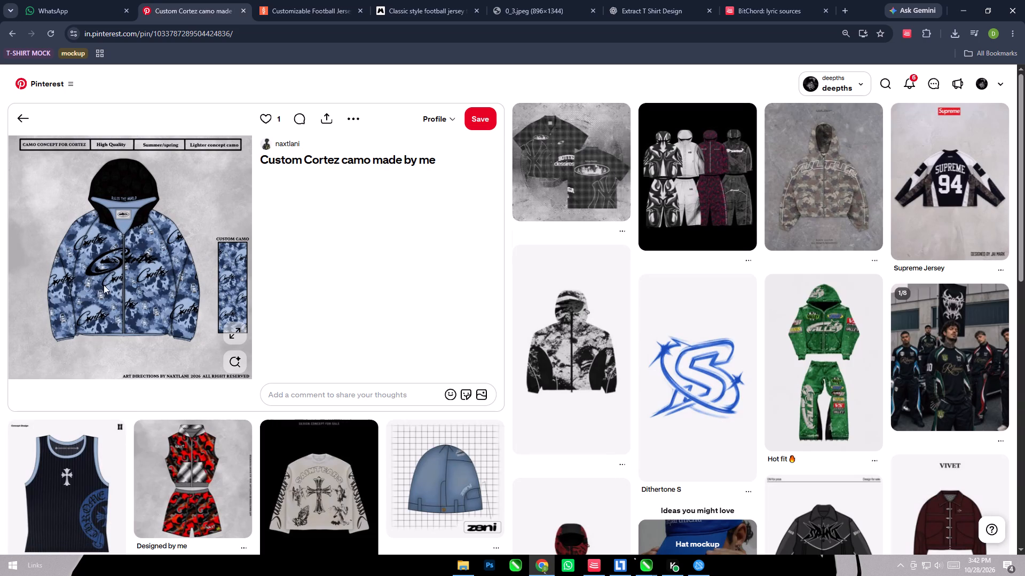
scroll(103, 225, down, 5)
scroll(103, 225, up, 2)
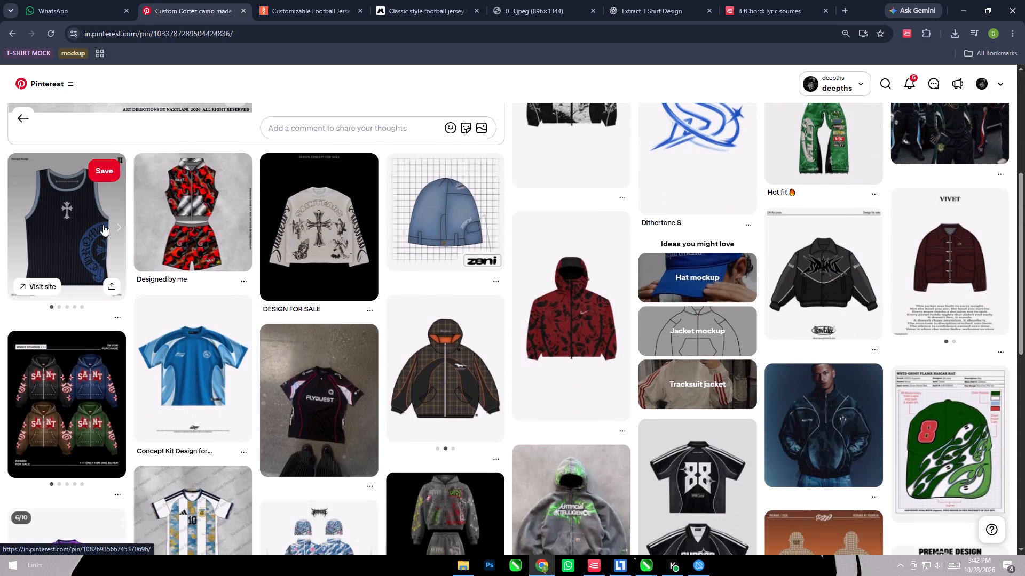
scroll(103, 225, up, 3)
click(11, 30)
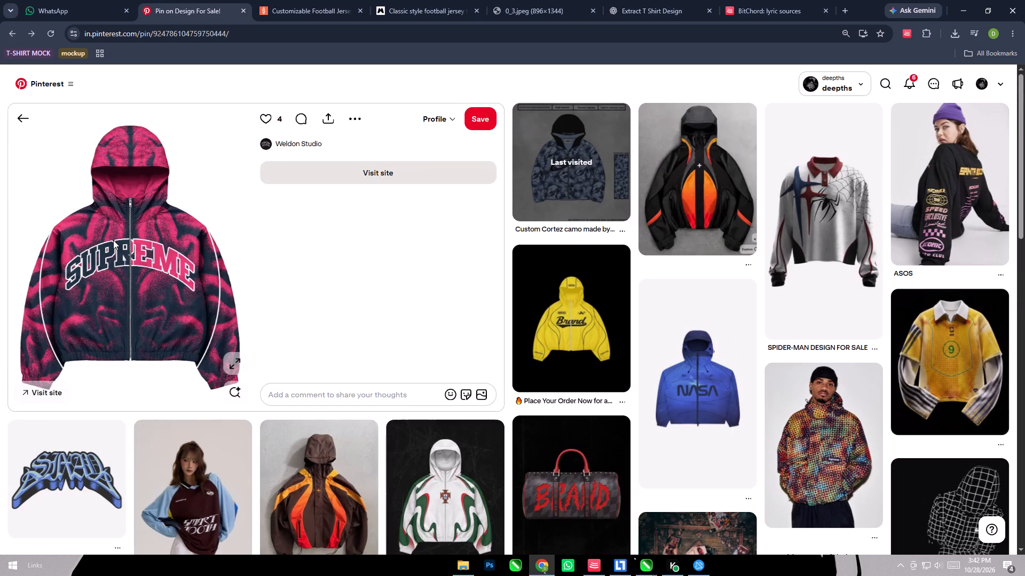
scroll(114, 236, down, 3)
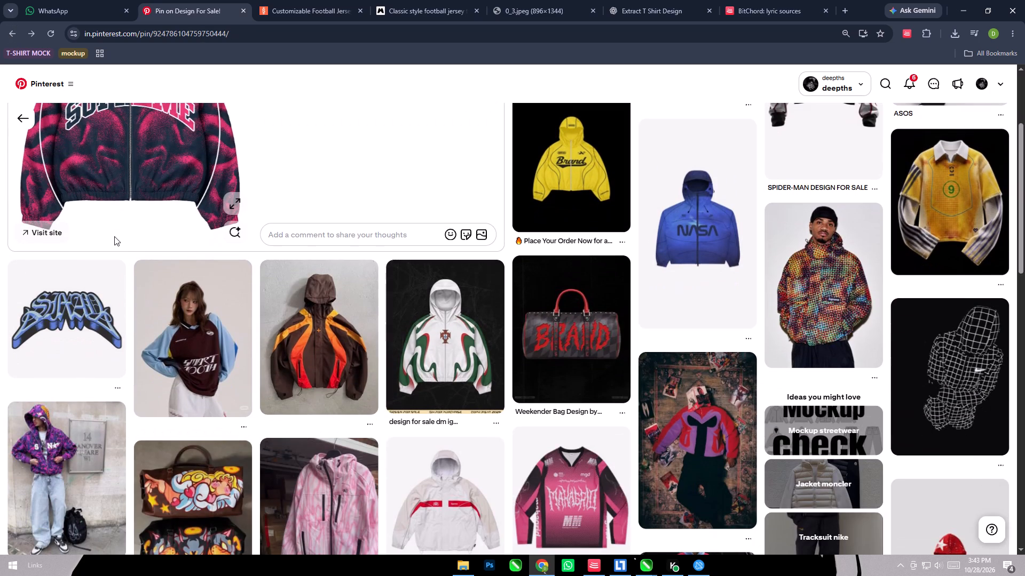
scroll(114, 236, down, 9)
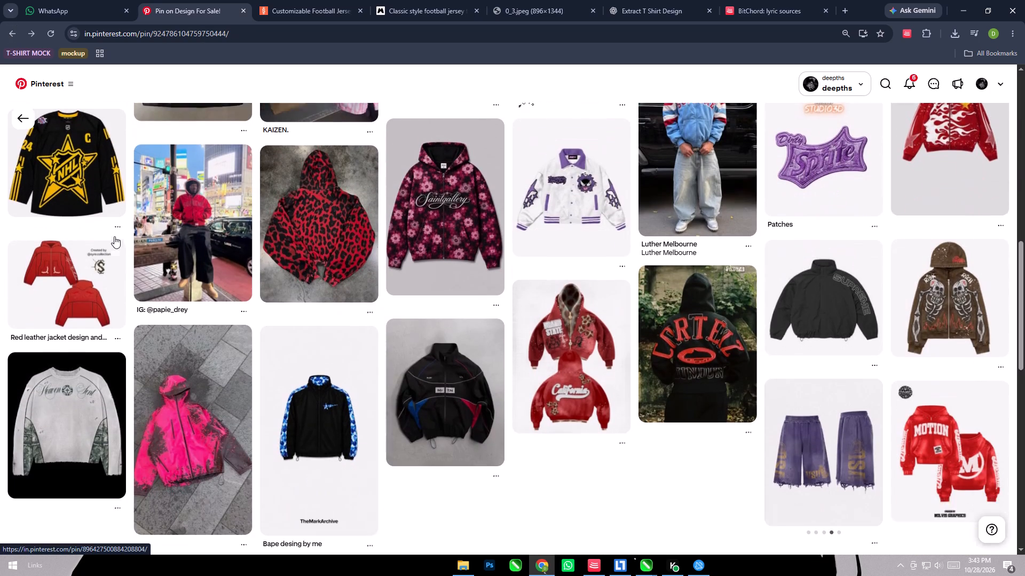
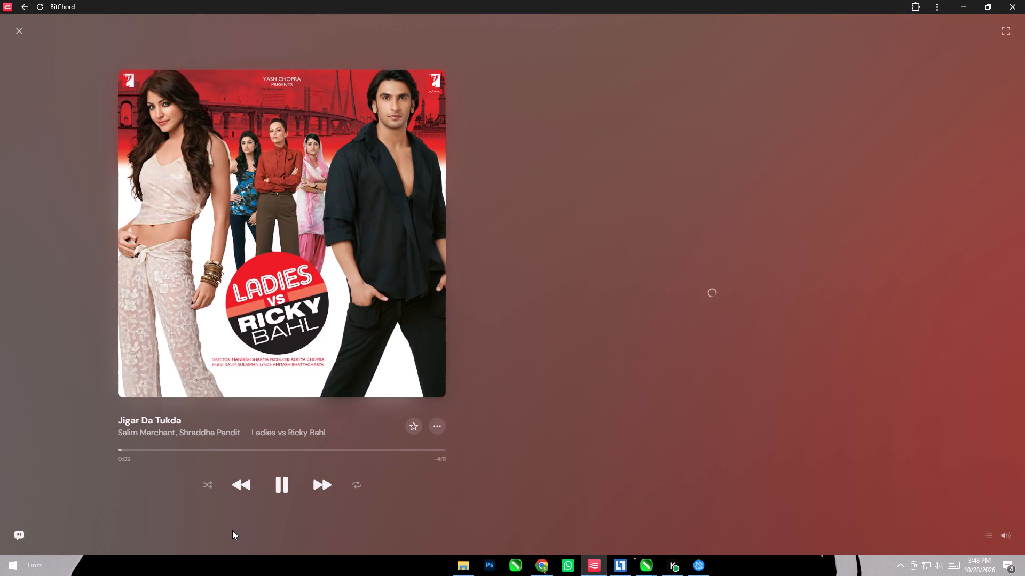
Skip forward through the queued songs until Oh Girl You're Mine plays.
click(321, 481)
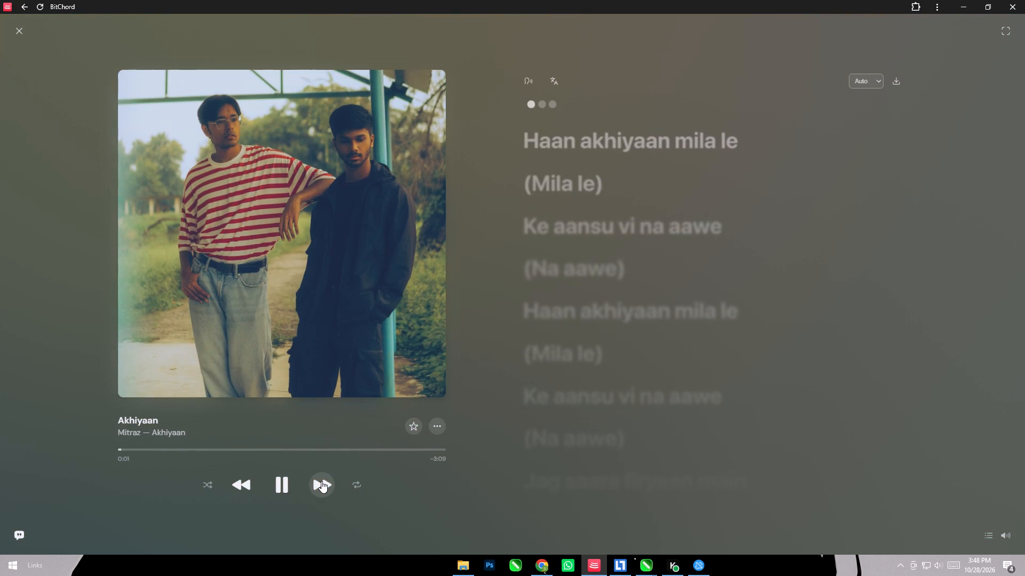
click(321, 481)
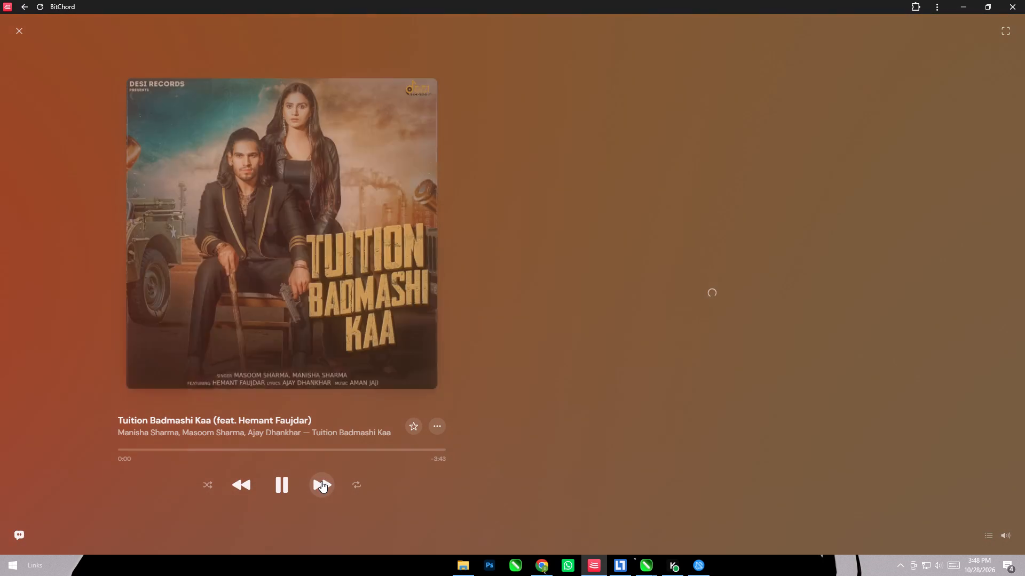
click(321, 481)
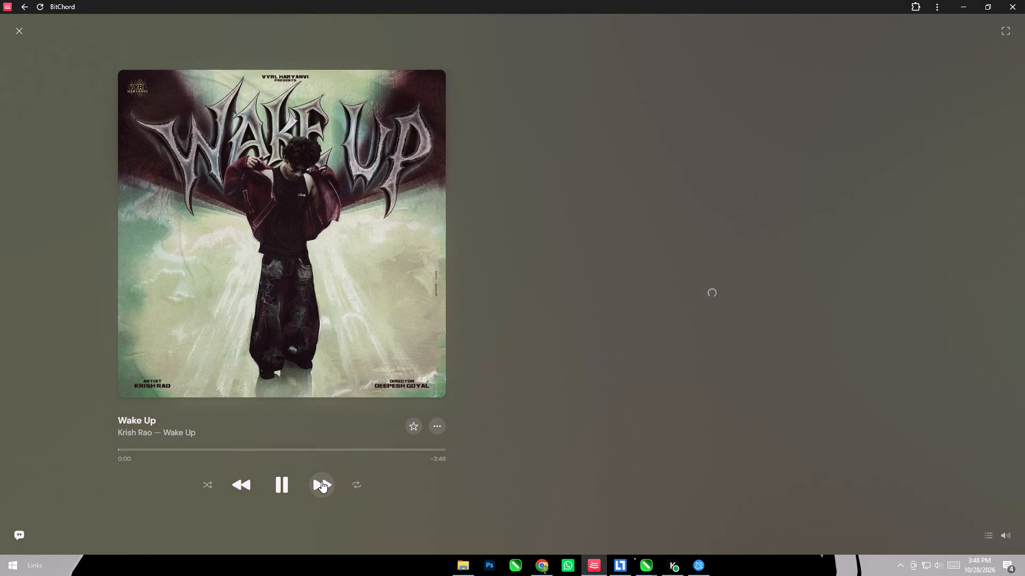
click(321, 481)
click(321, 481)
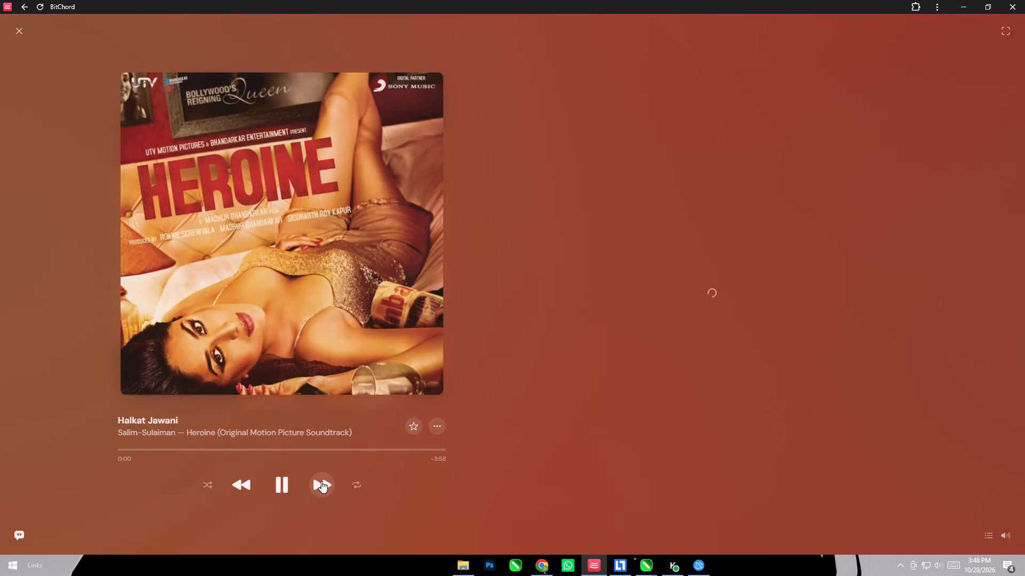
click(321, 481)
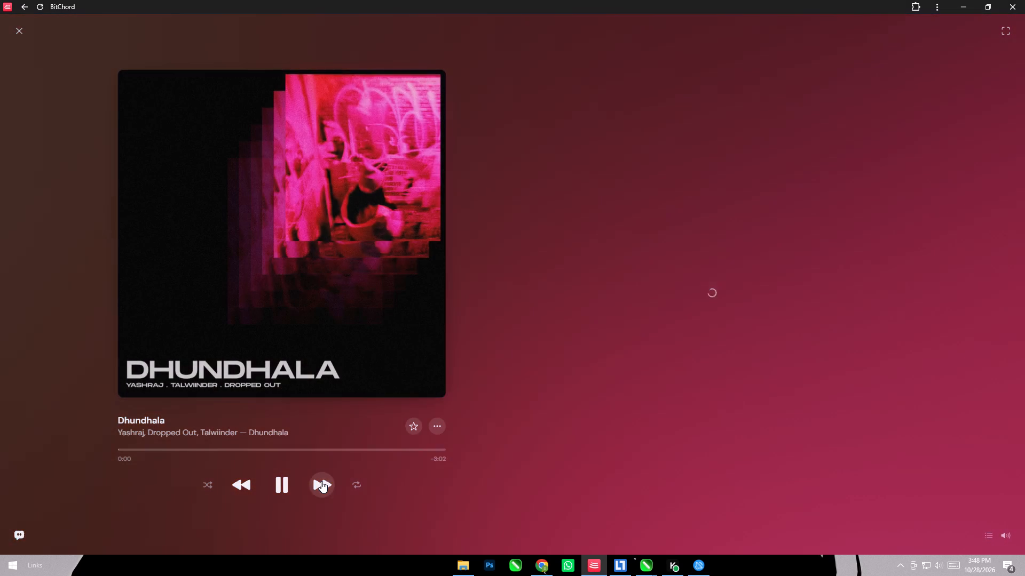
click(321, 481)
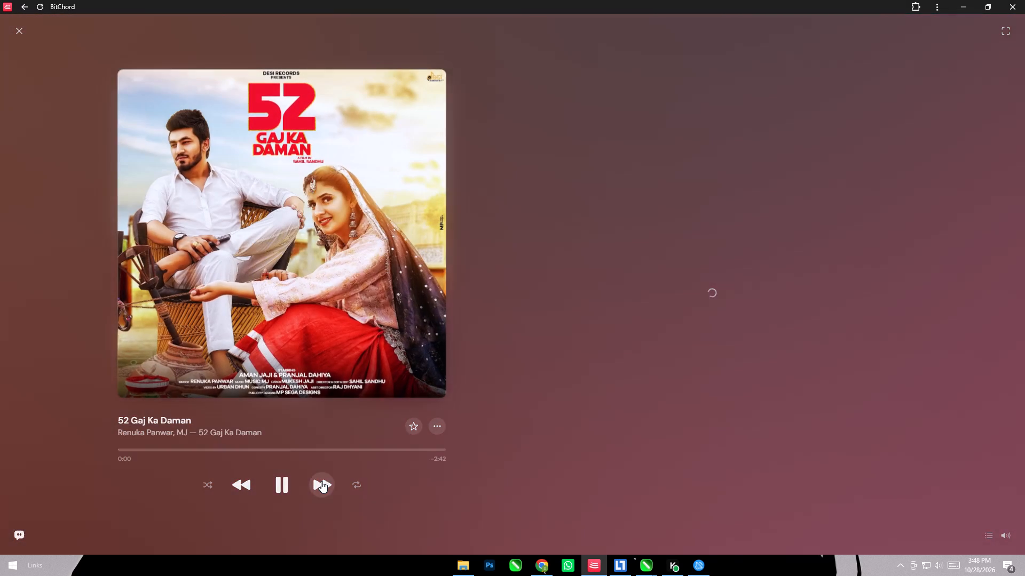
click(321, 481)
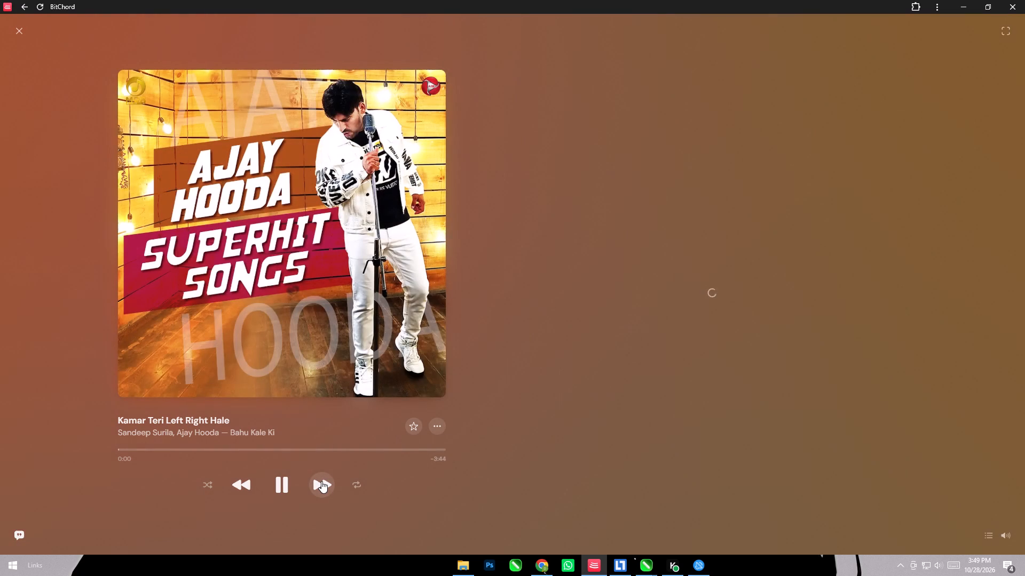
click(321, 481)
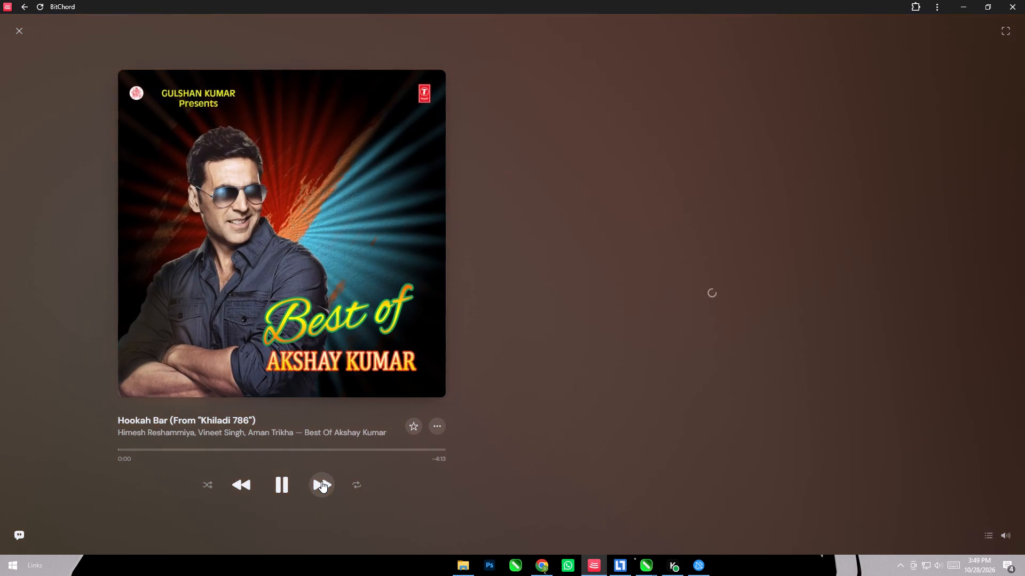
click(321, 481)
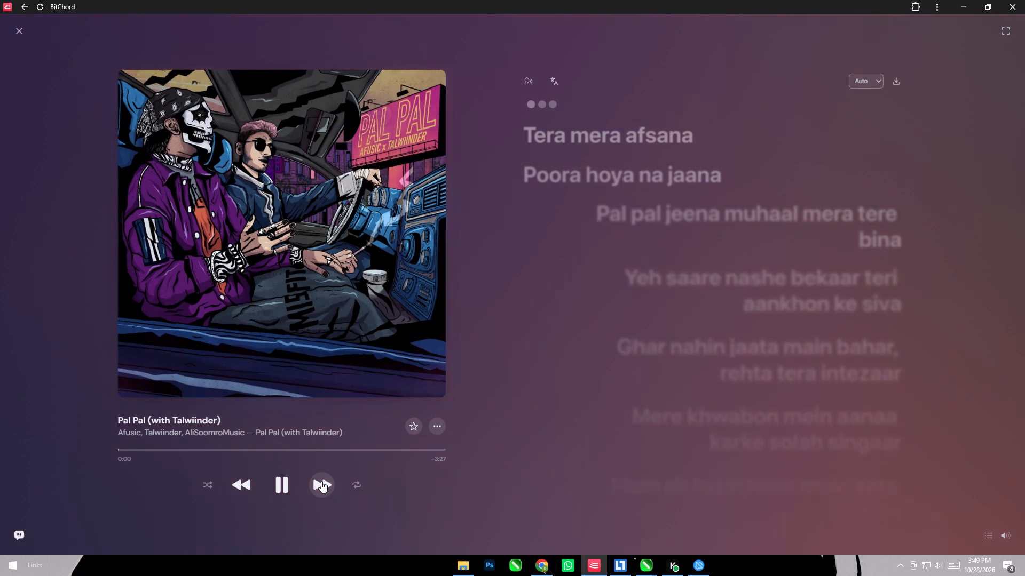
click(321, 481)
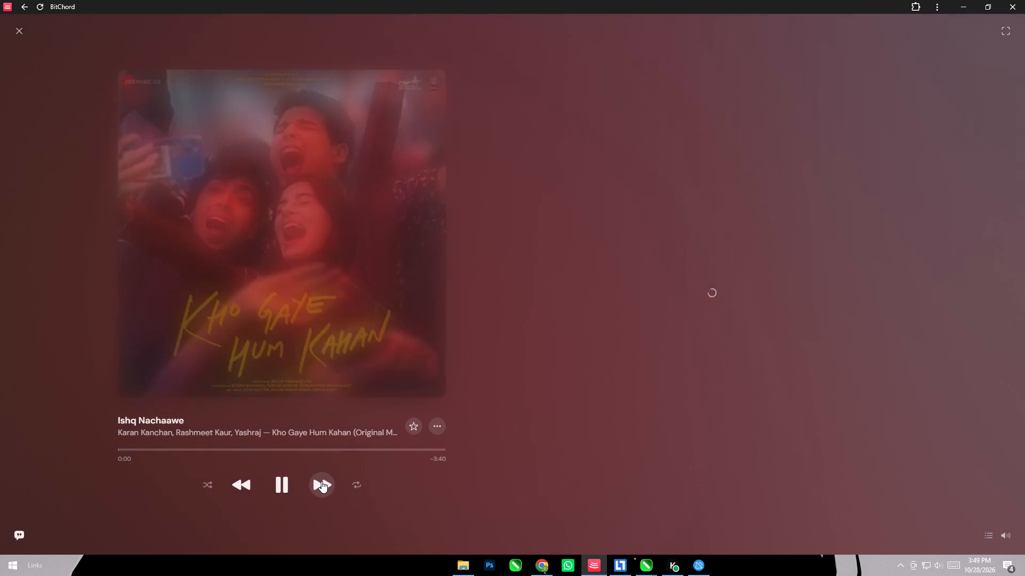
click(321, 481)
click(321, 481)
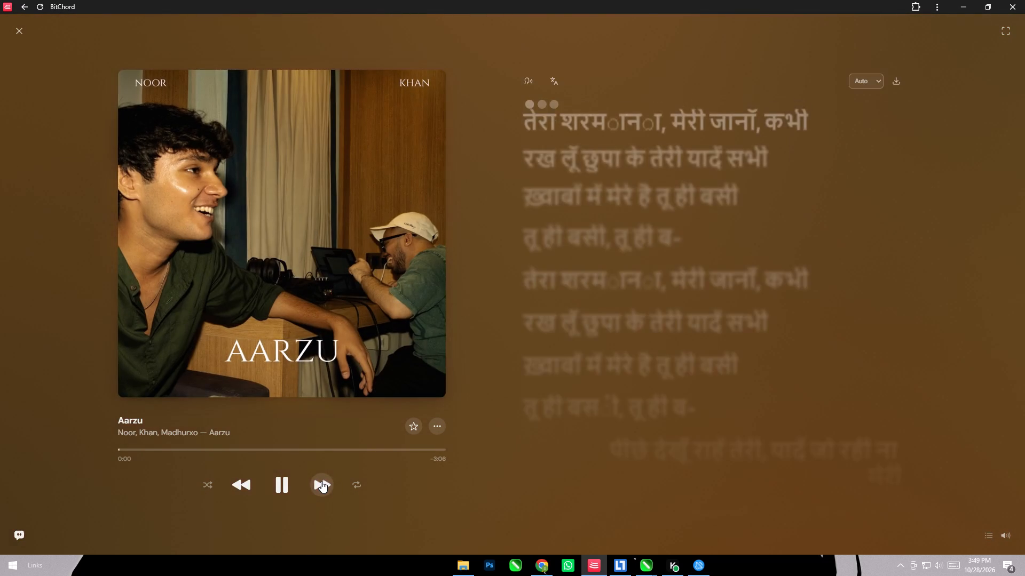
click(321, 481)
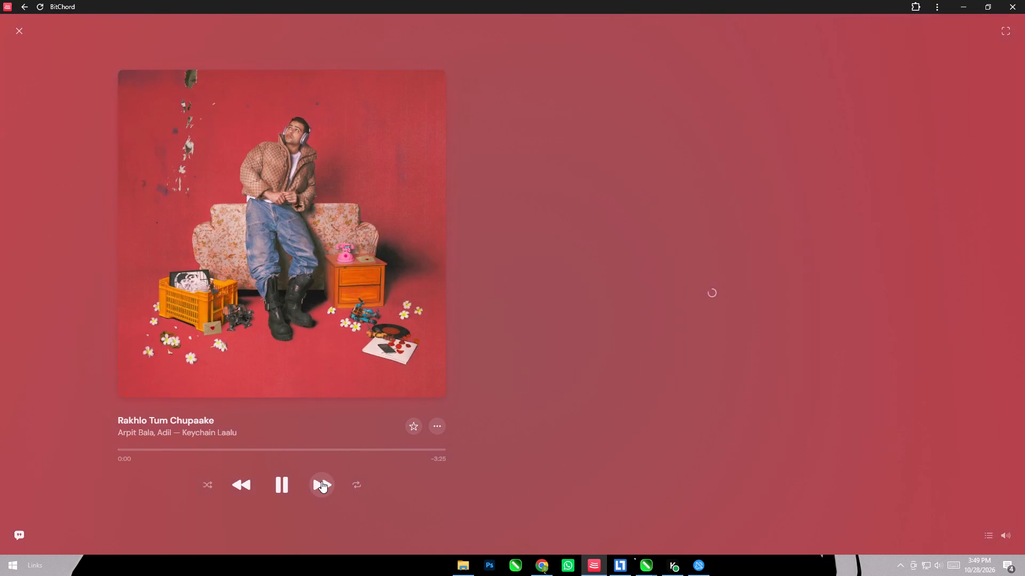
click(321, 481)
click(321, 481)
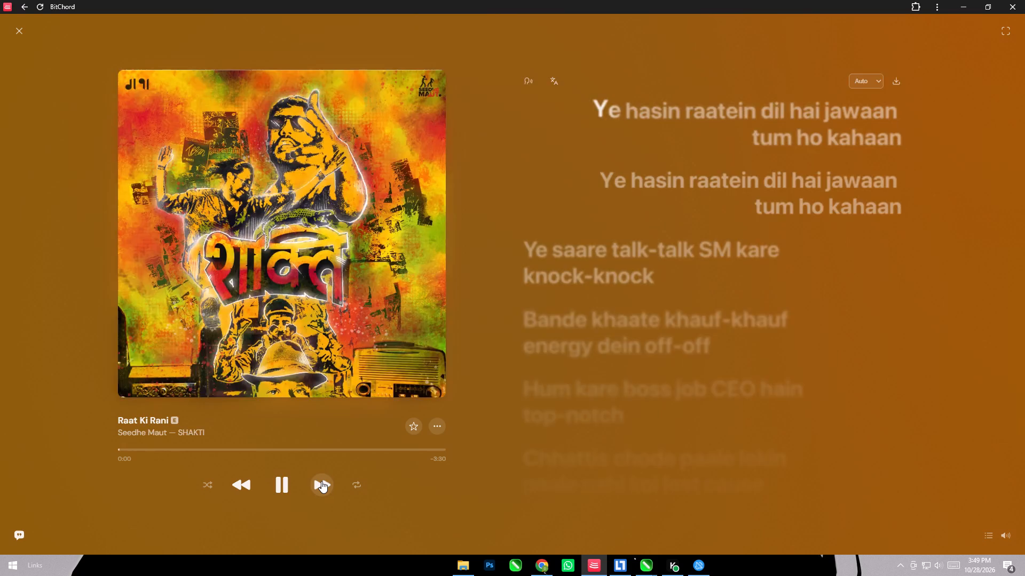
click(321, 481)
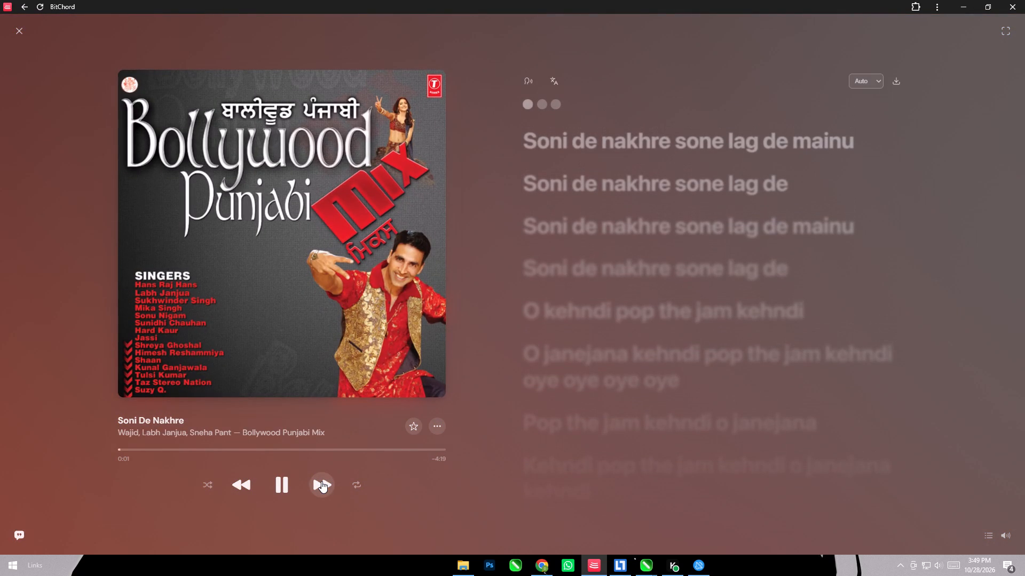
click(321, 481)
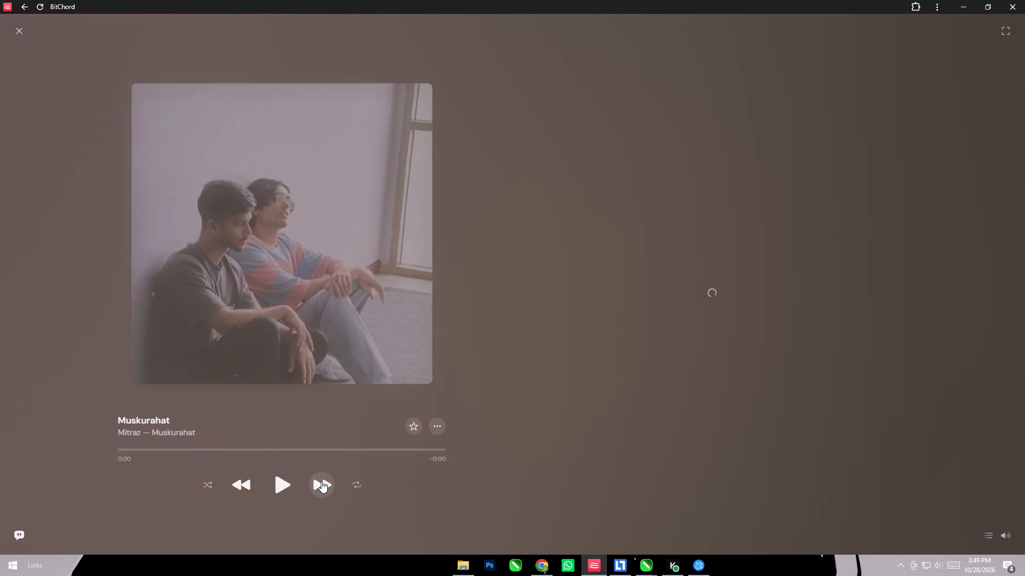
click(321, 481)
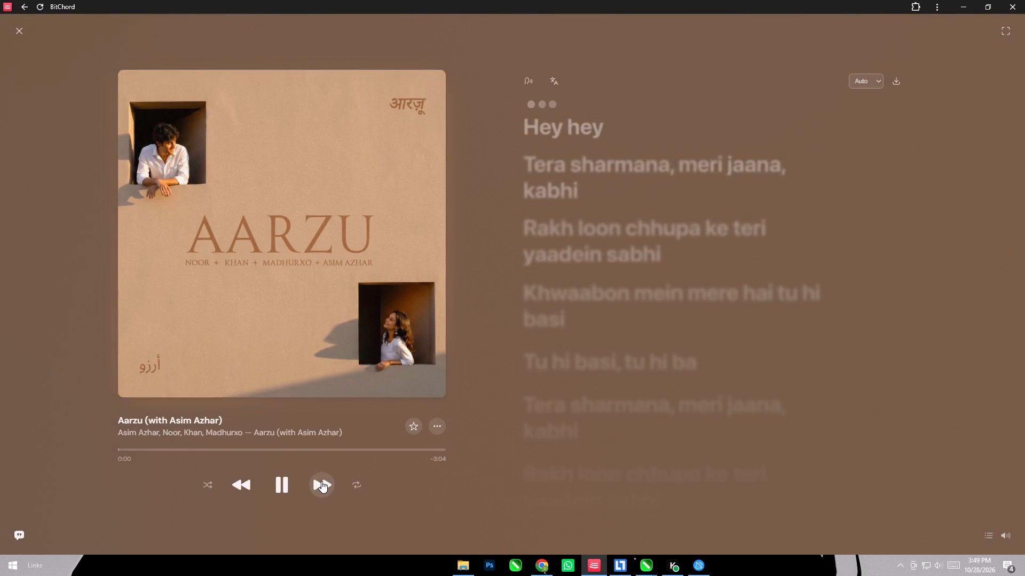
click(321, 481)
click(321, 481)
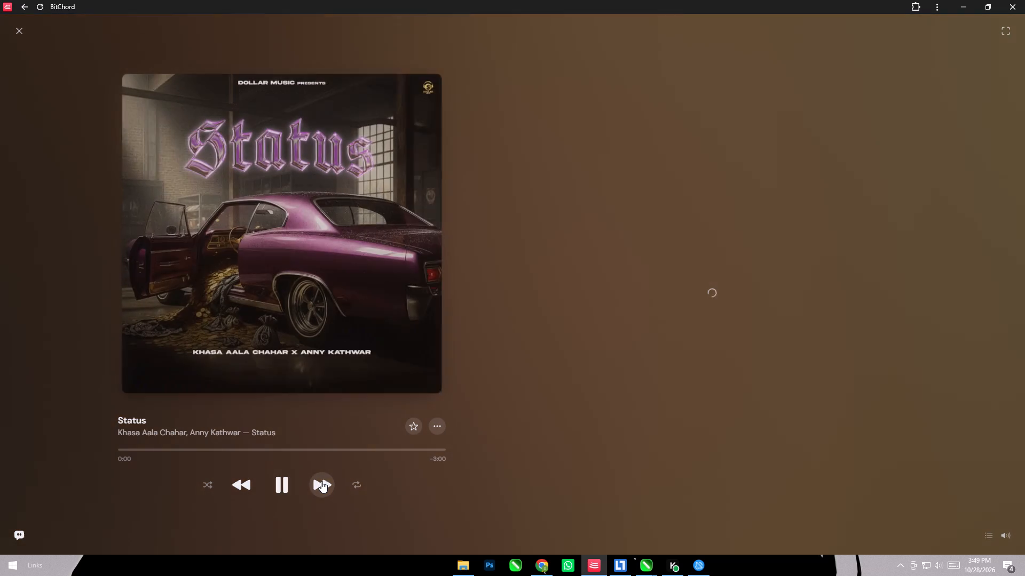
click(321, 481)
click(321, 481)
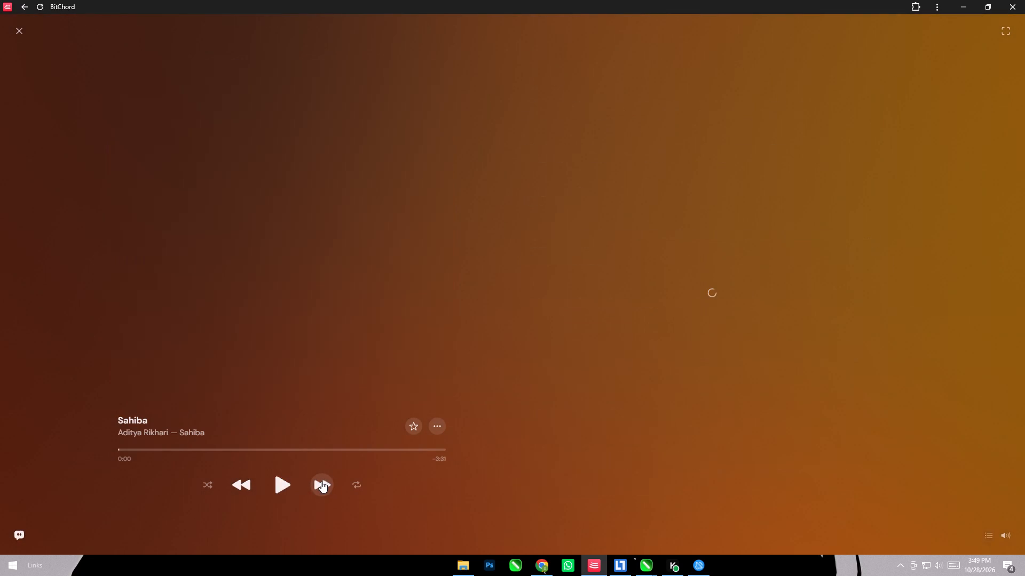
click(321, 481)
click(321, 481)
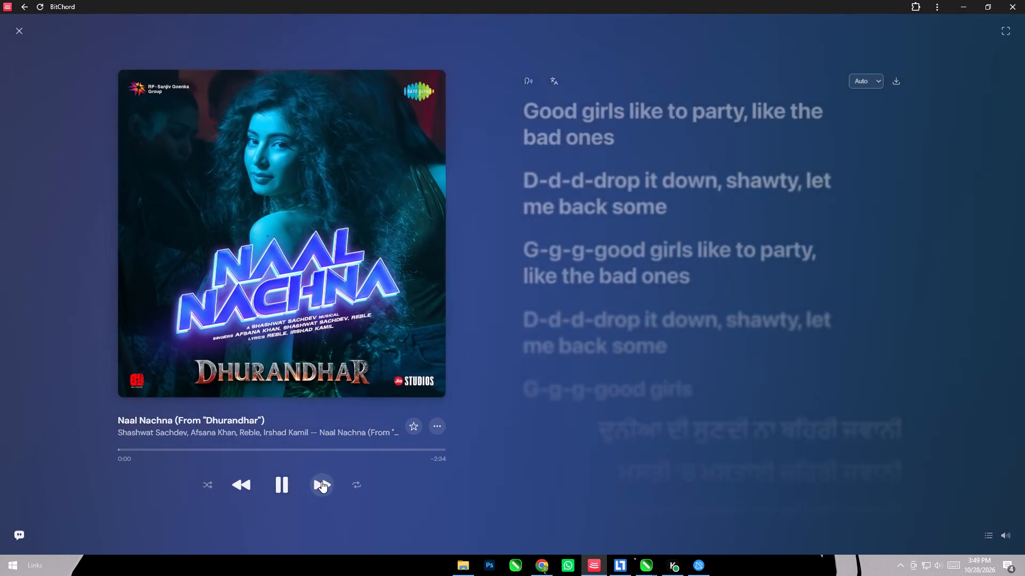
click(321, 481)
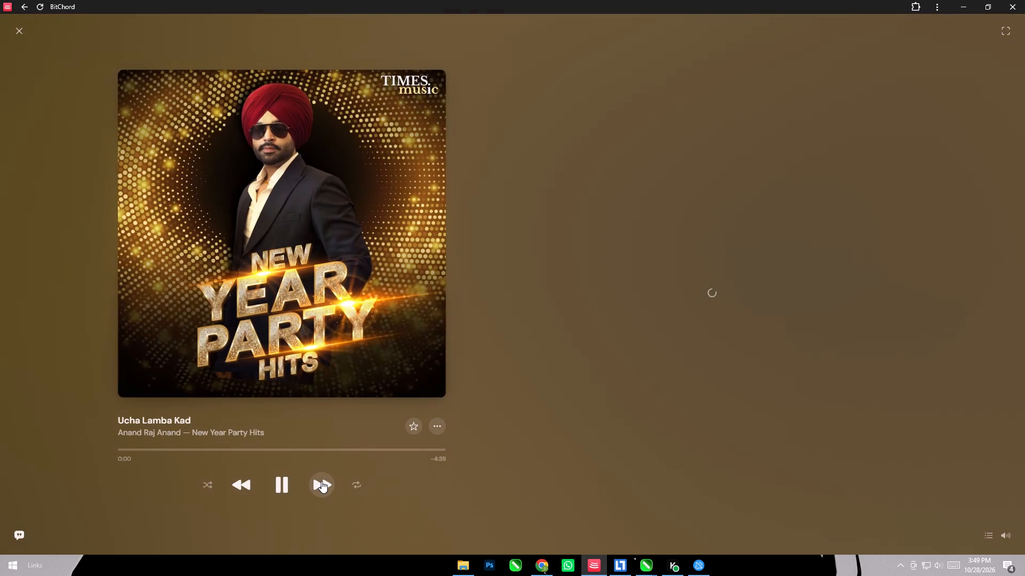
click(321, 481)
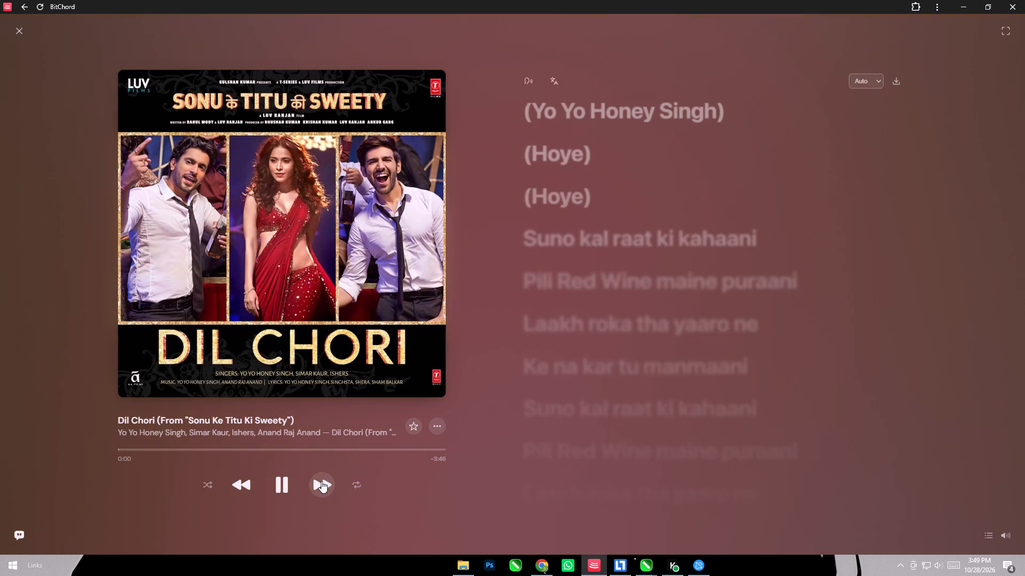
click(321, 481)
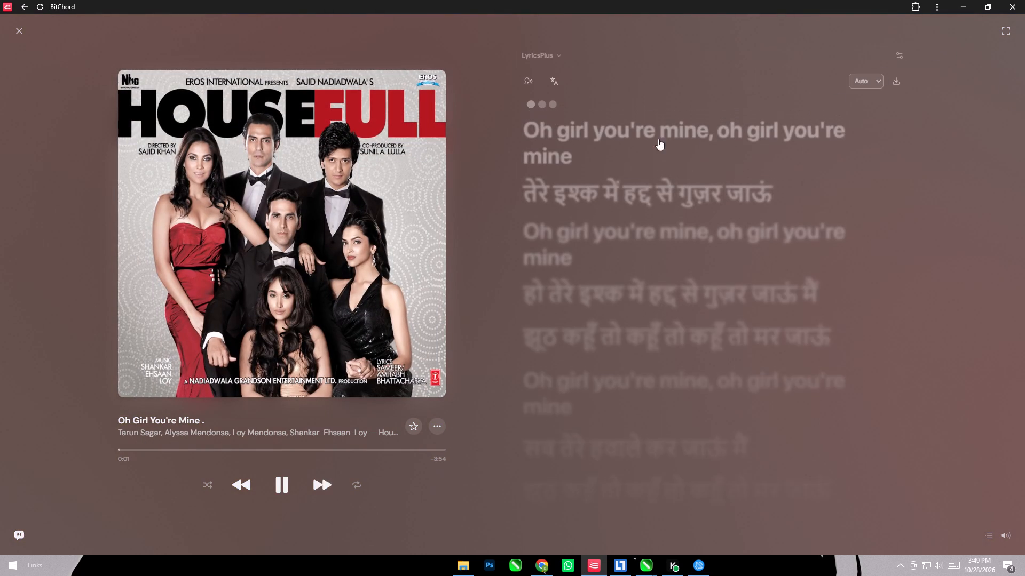
click(18, 26)
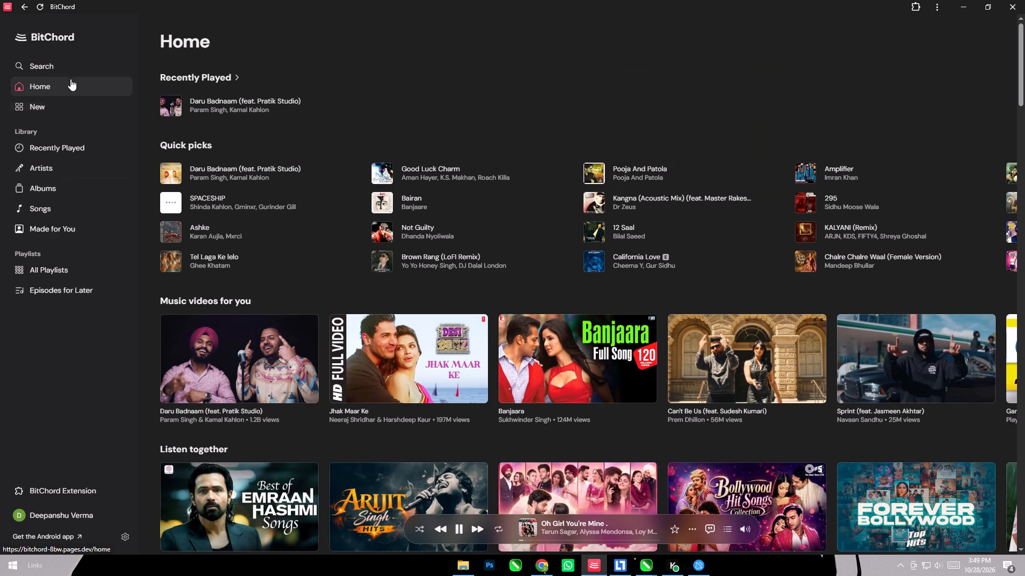
click(71, 69)
click(517, 30)
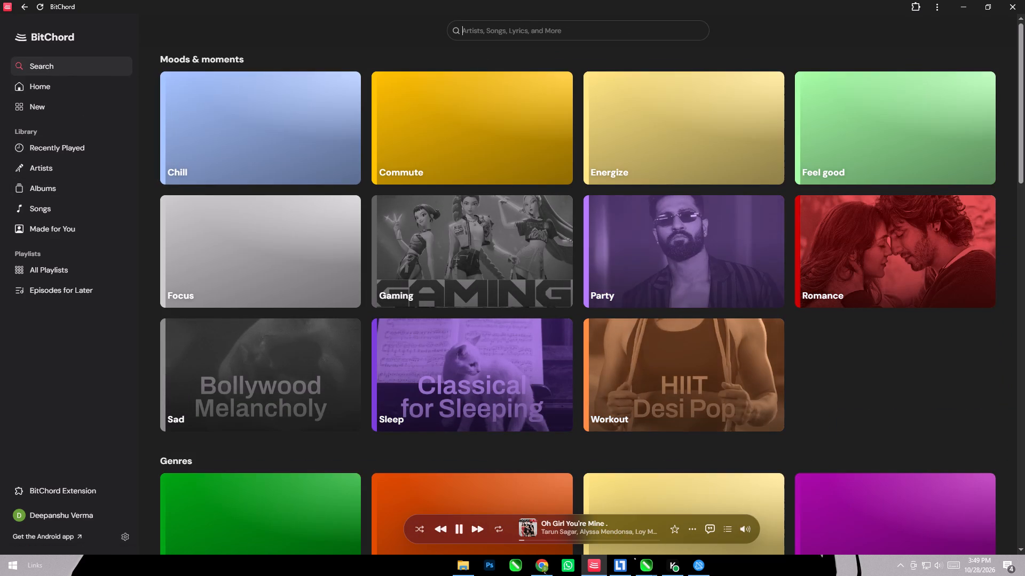
text(jordan)
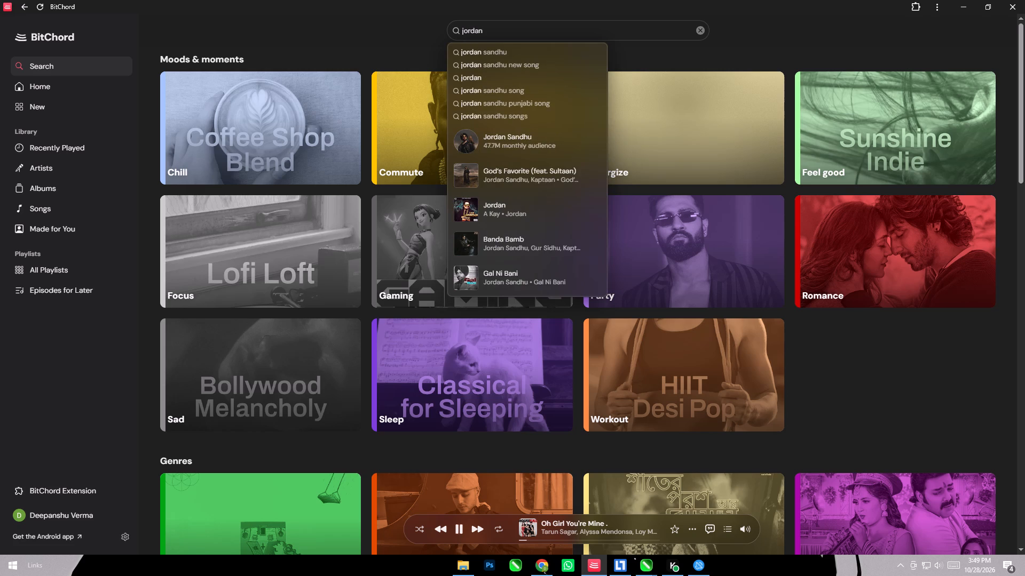
click(529, 175)
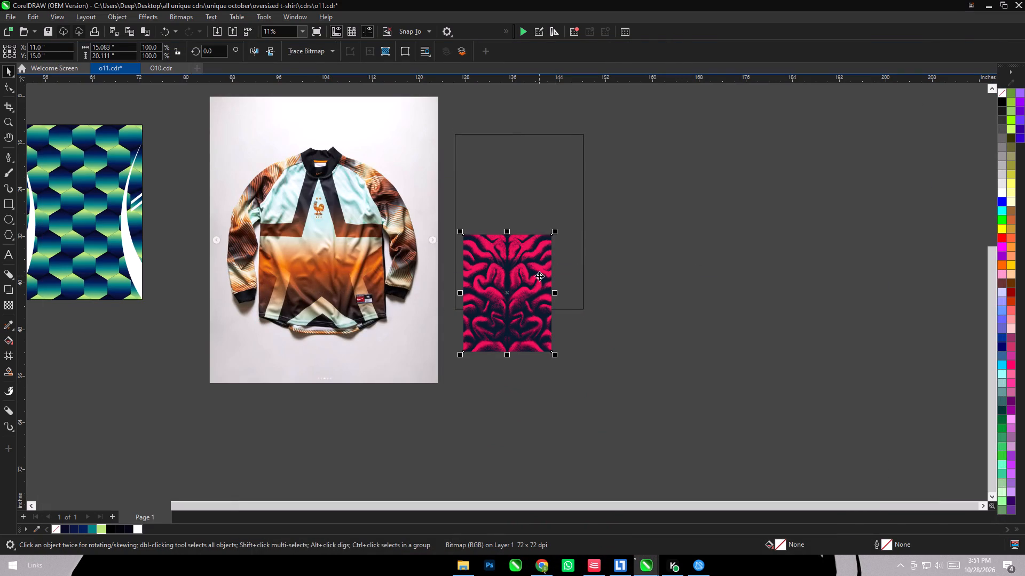
Resize the pasted pattern to 22 x 30 inches and place it beside the empty rectangle, on the side away from the jersey photo.
key(ctrl+4)
drag(539, 276, 676, 197)
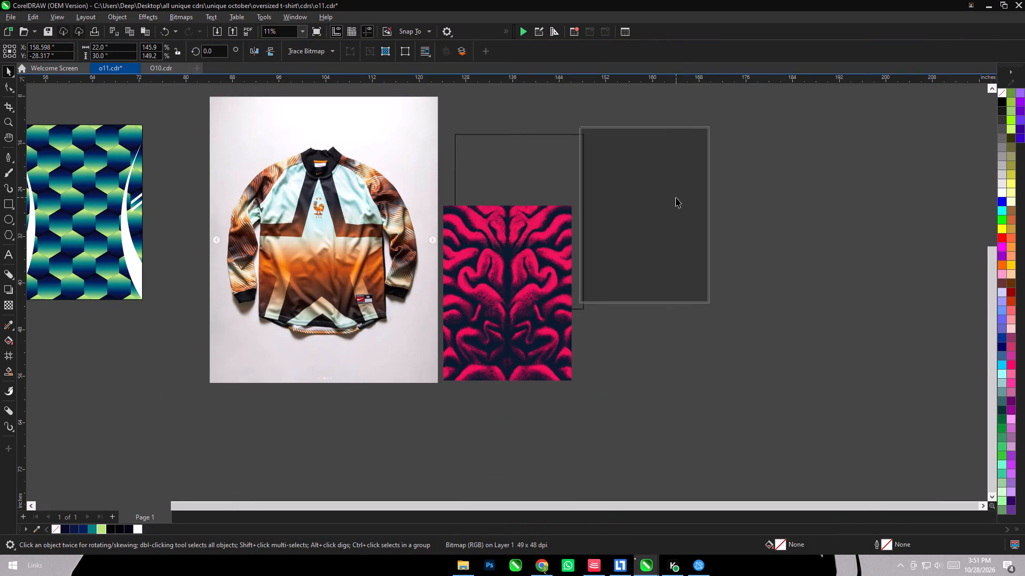
drag(622, 186, 647, 202)
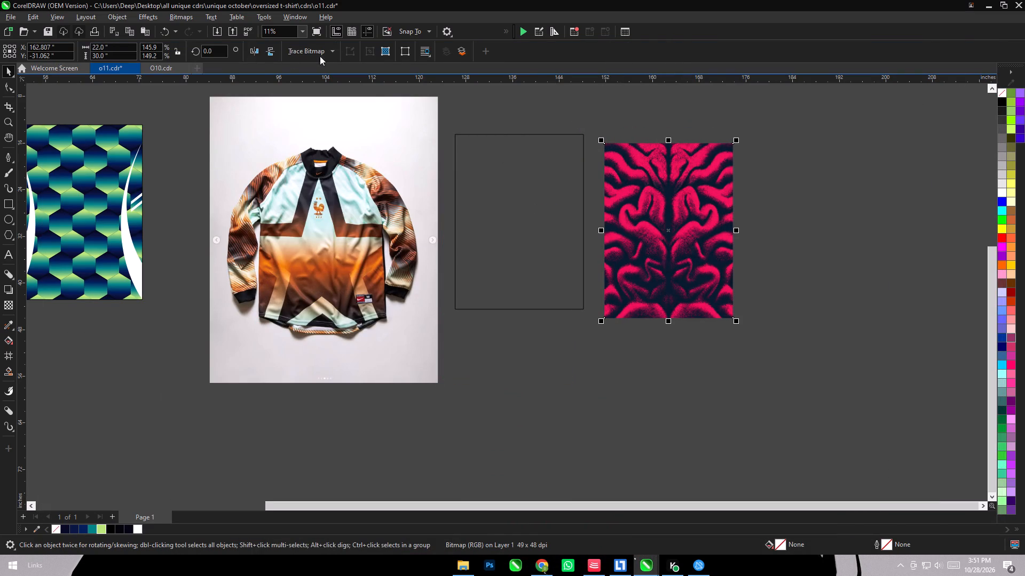
Start a bitmap trace of the pink-and-navy pattern.
click(325, 53)
click(325, 92)
click(413, 130)
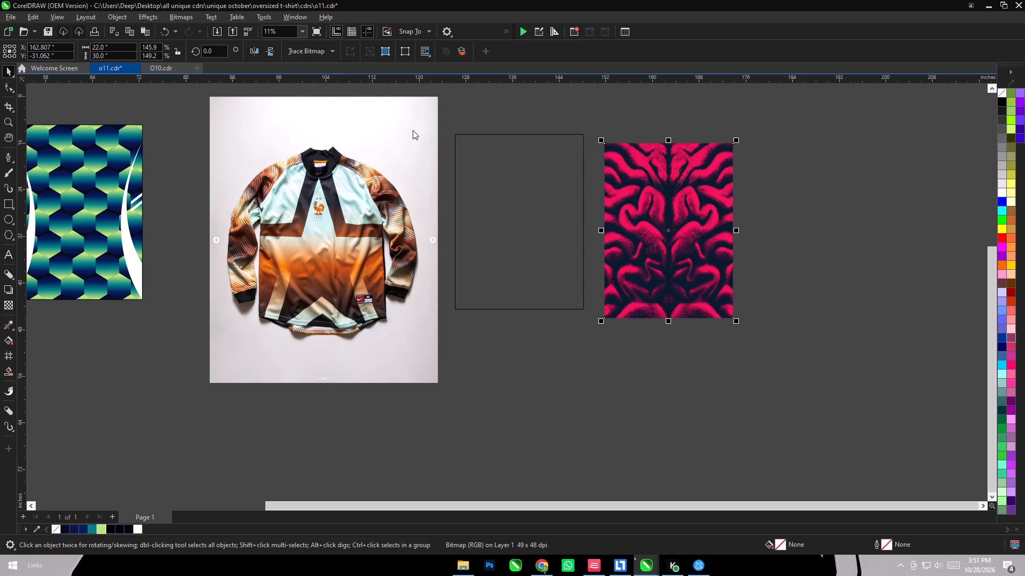
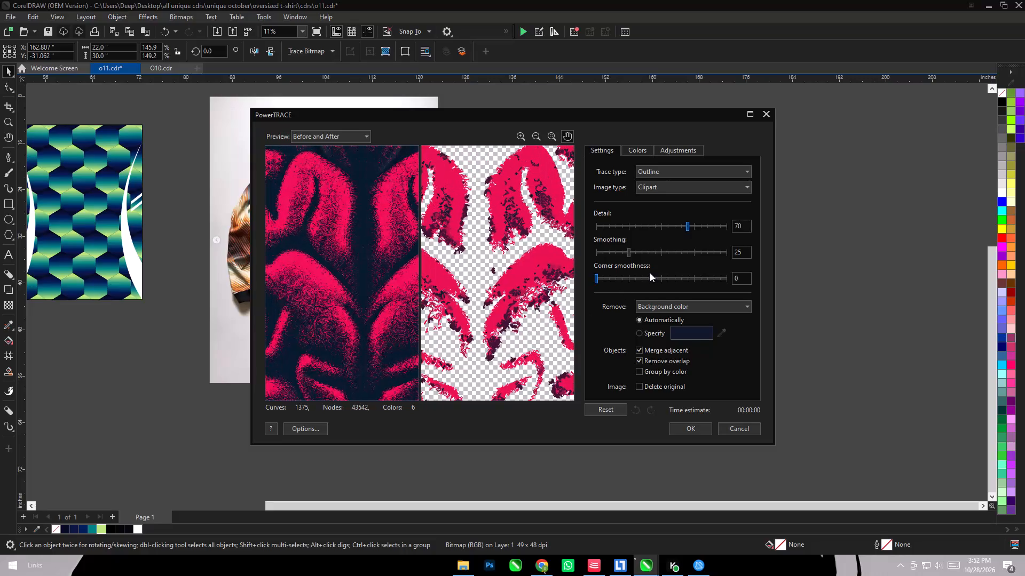
Set the trace detail for the pink-and-navy pattern to 100.
click(728, 228)
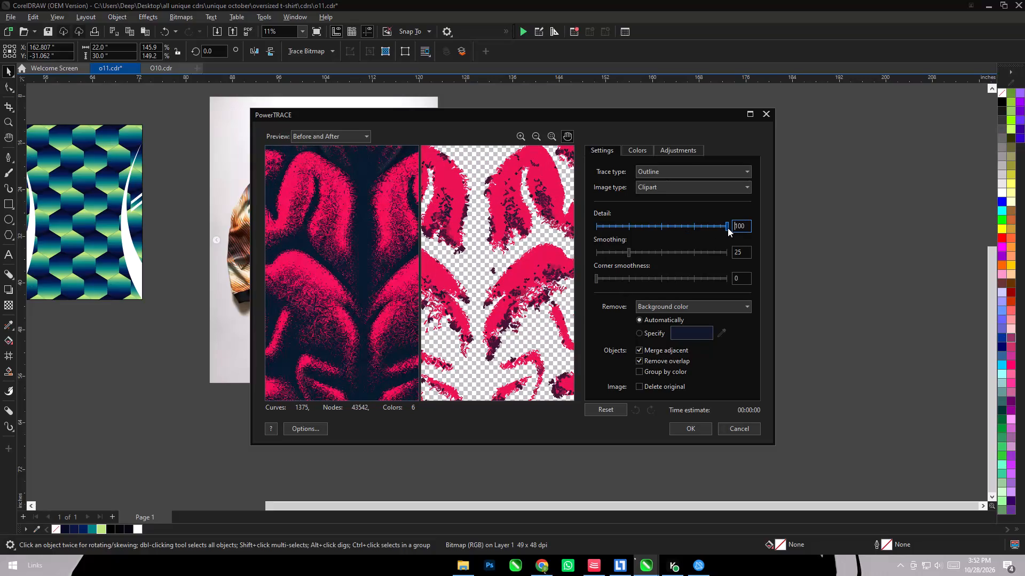
drag(484, 237, 516, 263)
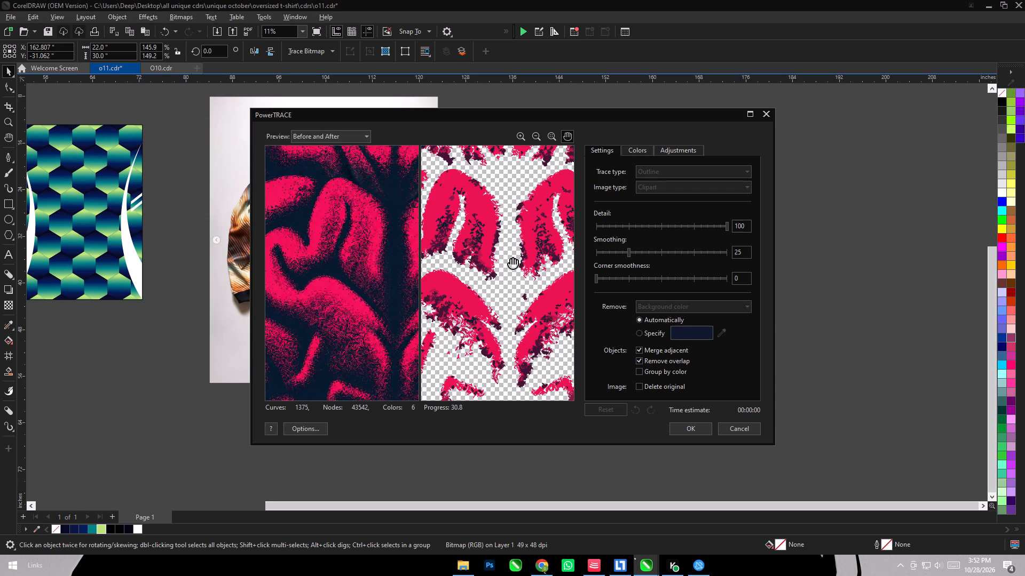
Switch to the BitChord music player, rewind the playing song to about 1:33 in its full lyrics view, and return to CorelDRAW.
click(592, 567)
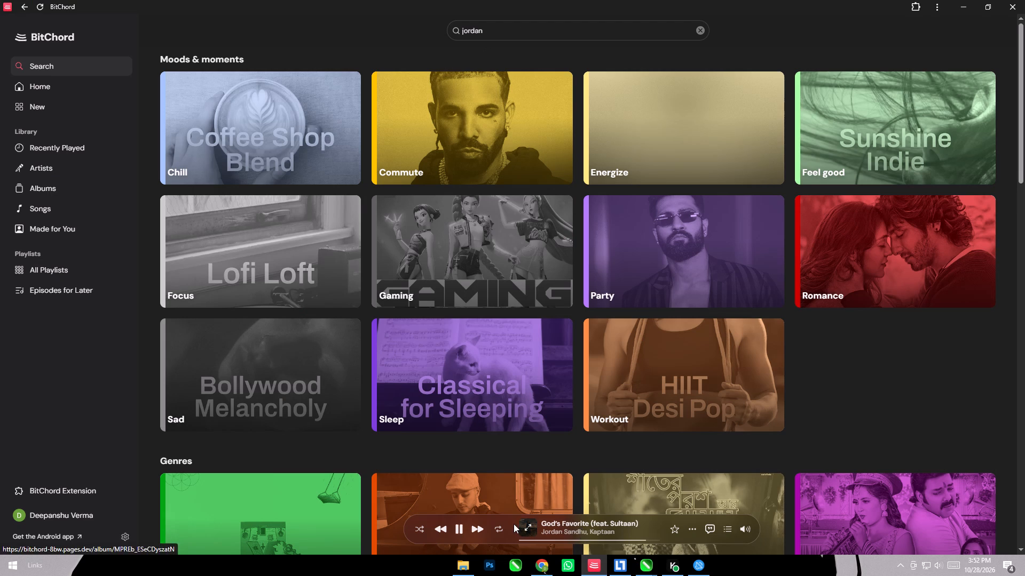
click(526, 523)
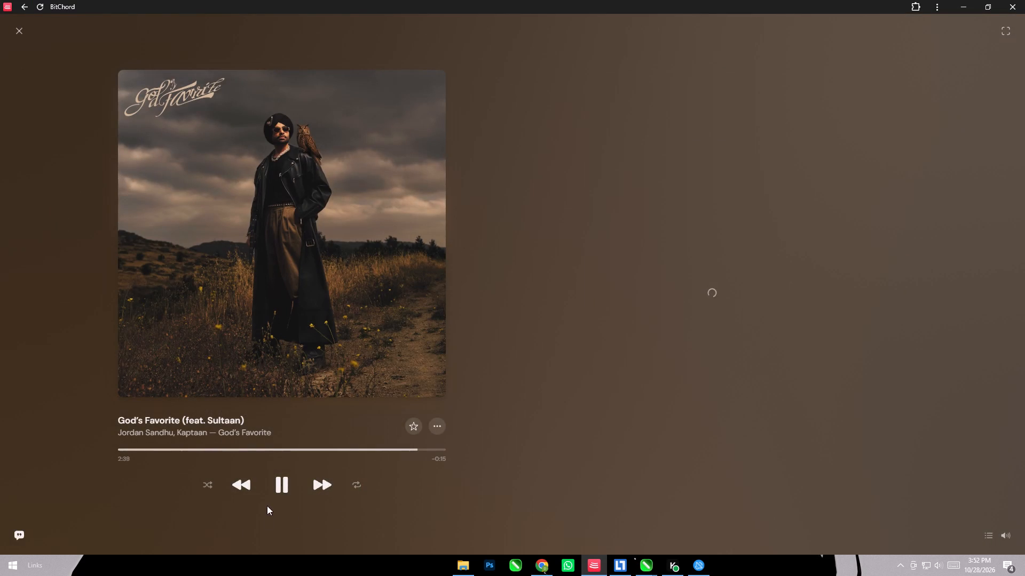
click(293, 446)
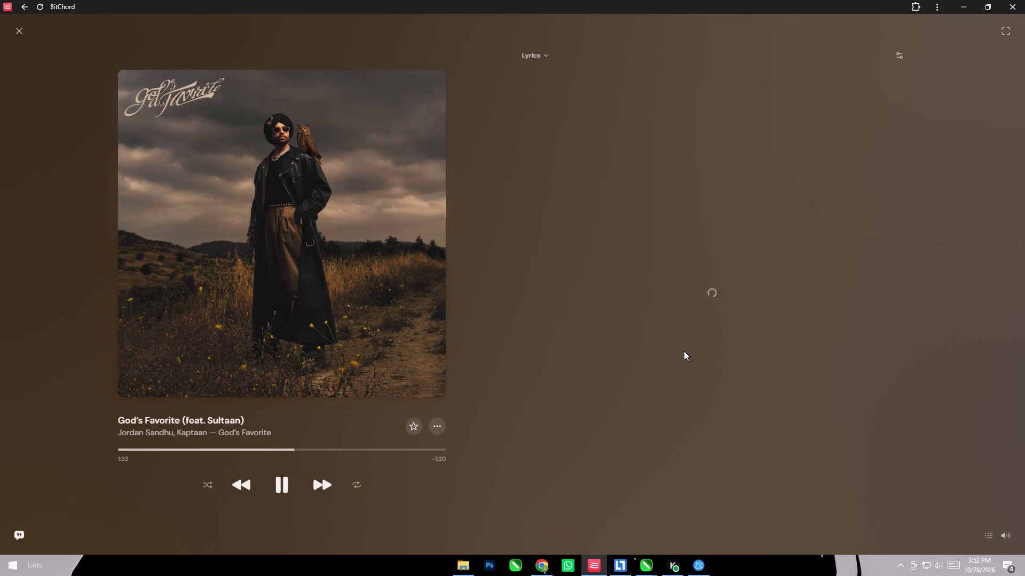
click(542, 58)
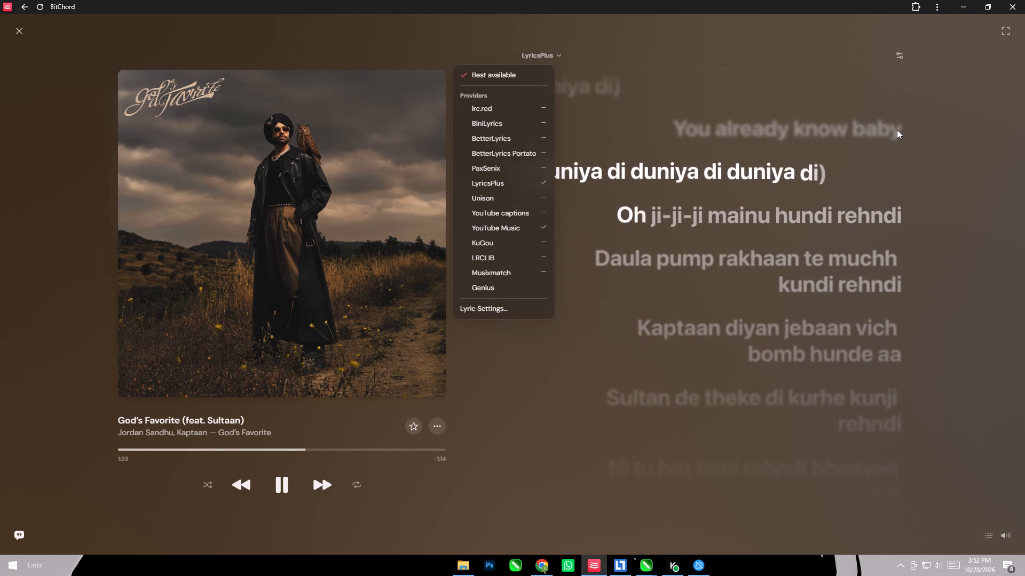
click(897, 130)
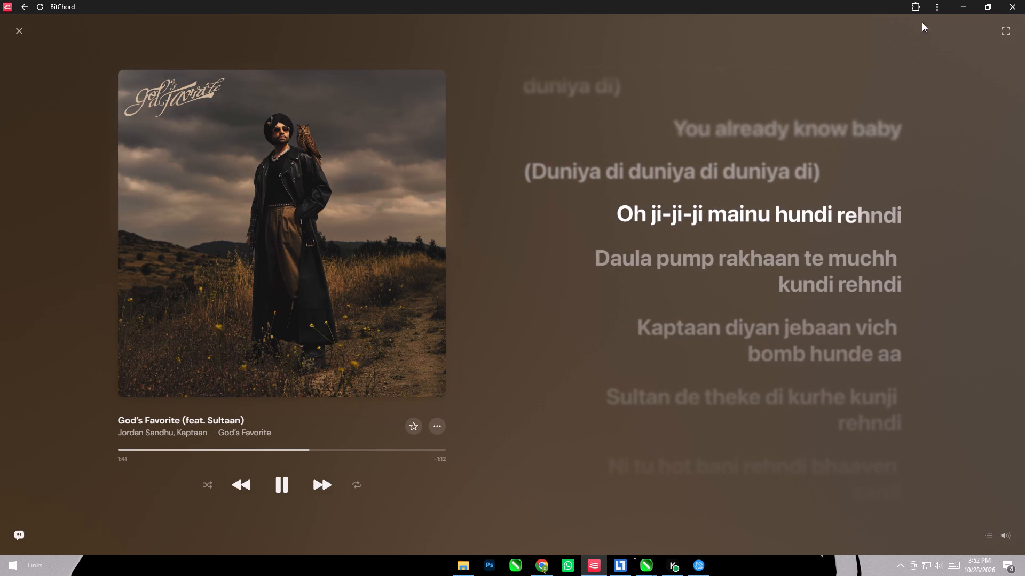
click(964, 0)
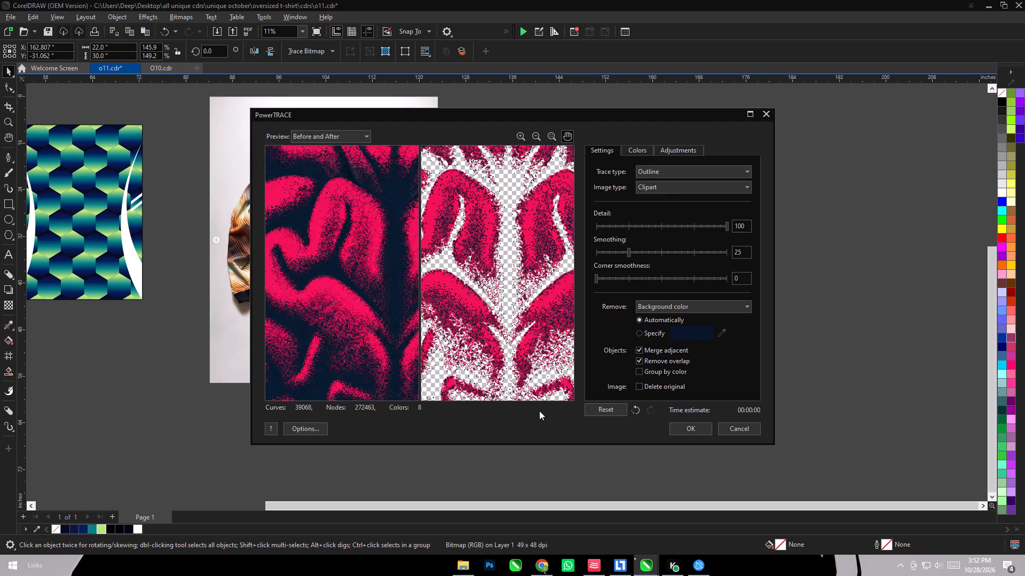
Switch the trace's background color removal from automatic to a specified color and compare the preview with the original.
click(639, 333)
scroll(534, 242, up, 9)
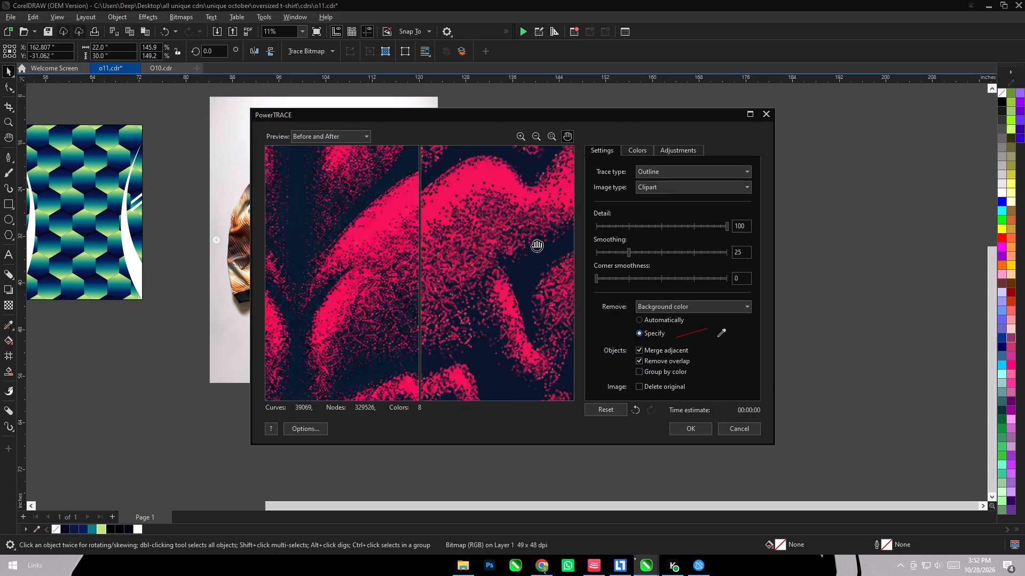
drag(534, 242, 589, 393)
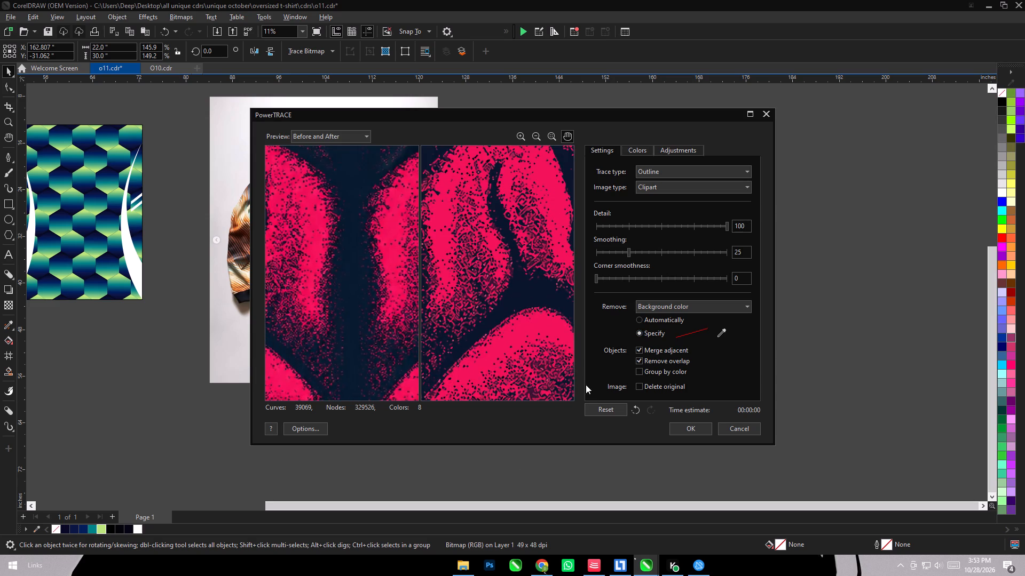
scroll(535, 290, down, 19)
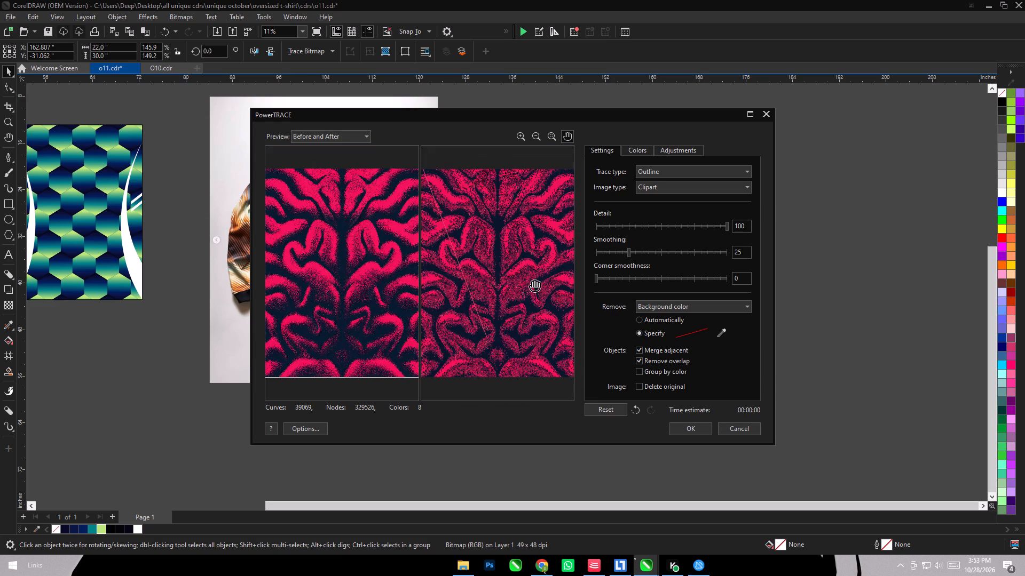
scroll(532, 282, up, 3)
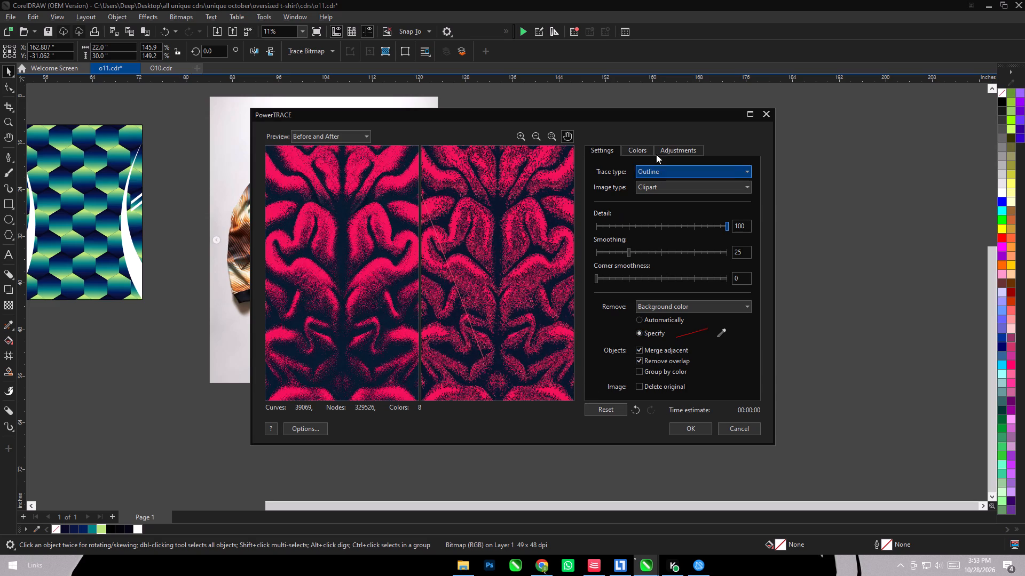
Reduce the trace palette to 4 colors and check the updated preview against the original.
click(640, 150)
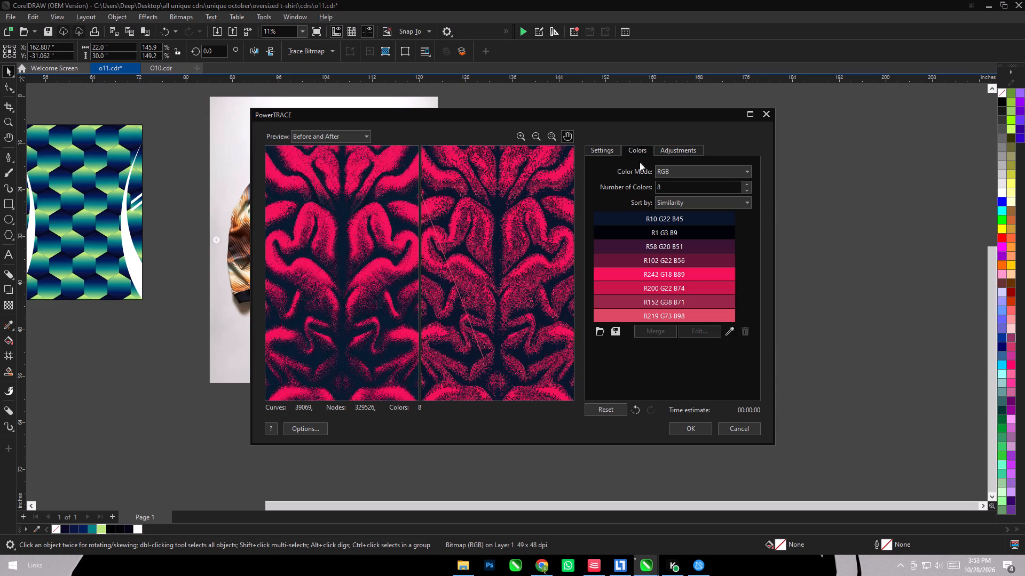
drag(673, 190, 644, 190)
key(4)
key(Return)
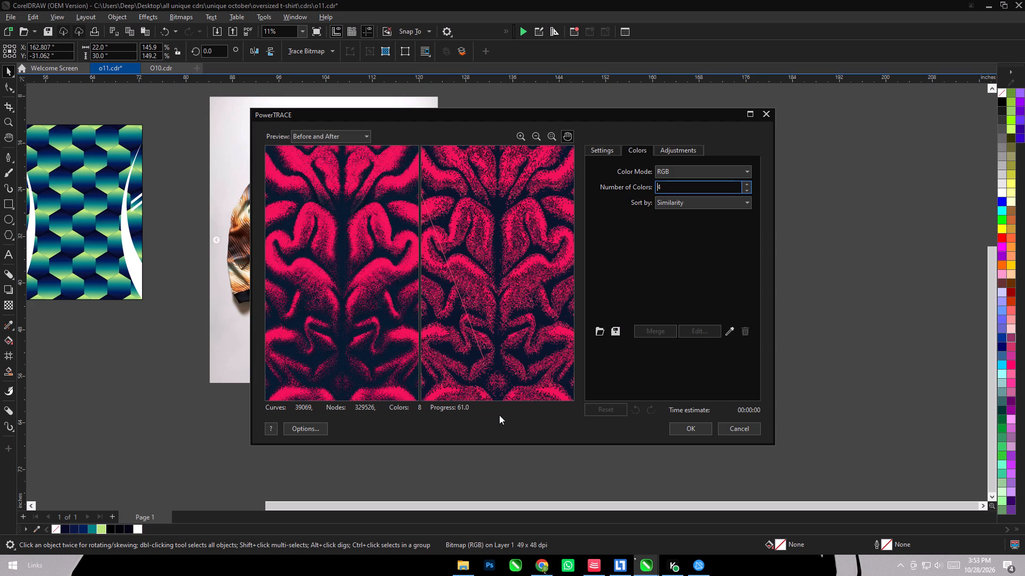
scroll(495, 266, up, 1)
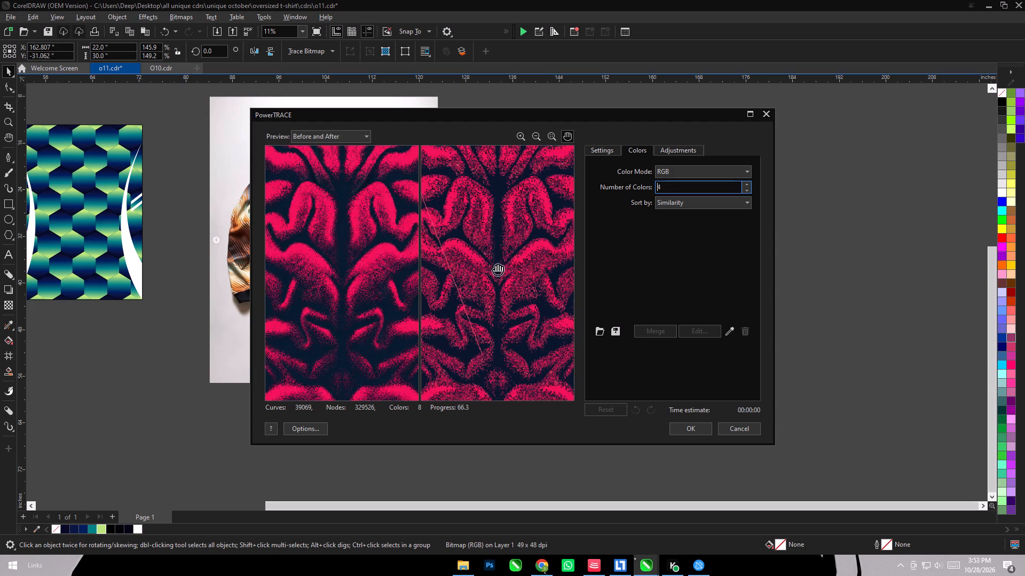
scroll(495, 266, up, 4)
scroll(495, 266, down, 10)
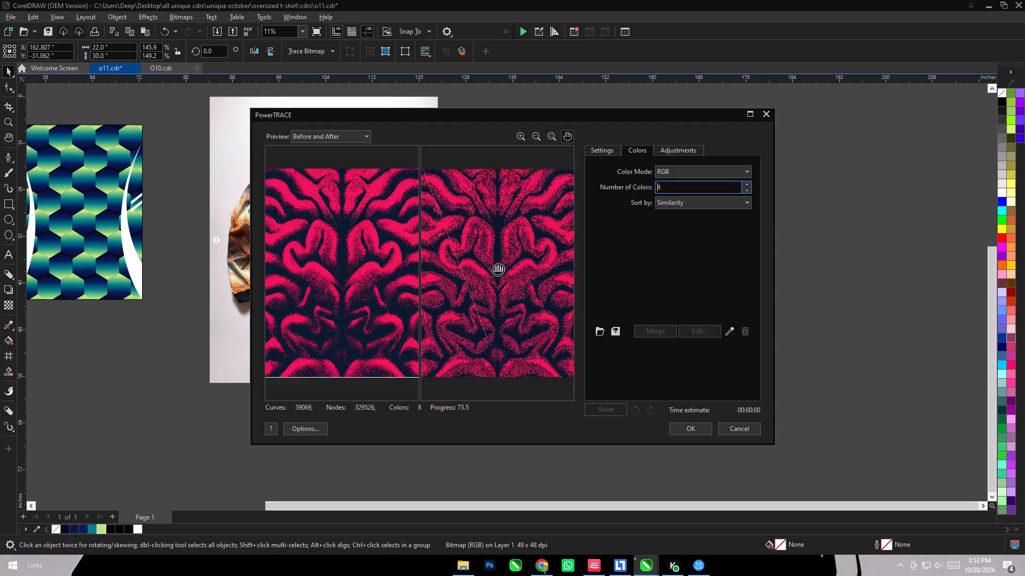
scroll(495, 266, down, 2)
scroll(503, 291, up, 3)
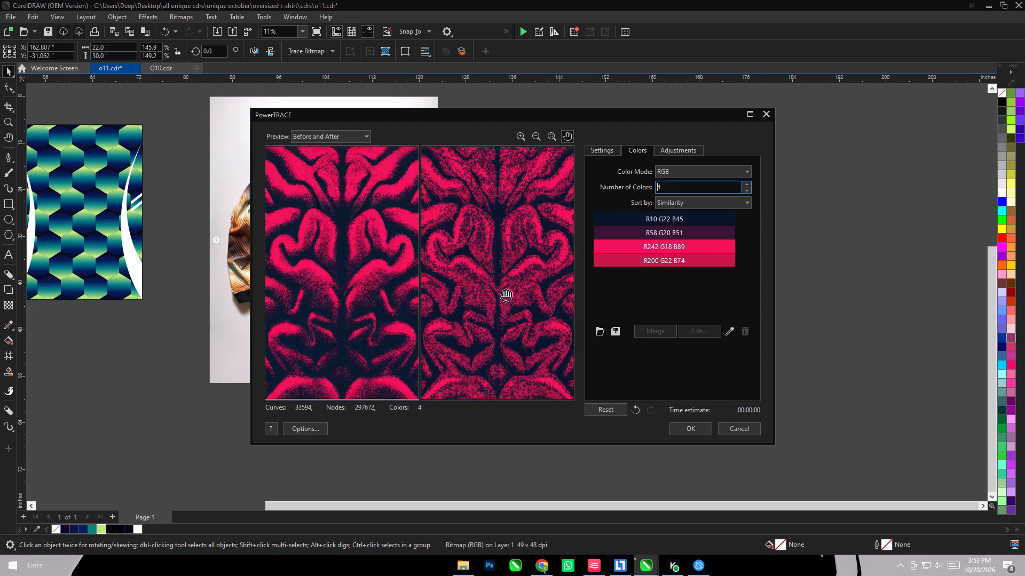
scroll(503, 291, up, 3)
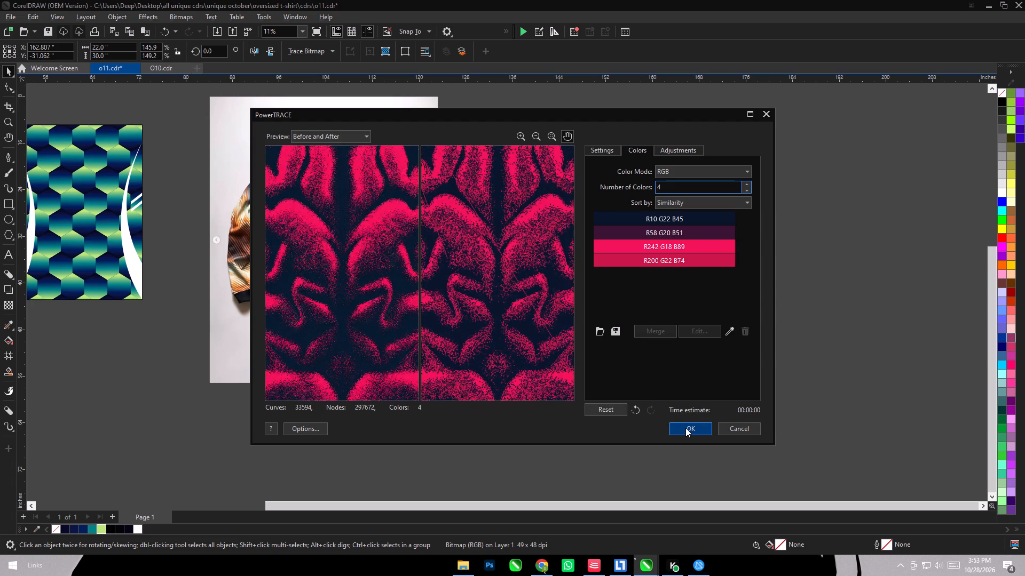
Enable grouping by color for the traced objects and apply the trace.
click(611, 150)
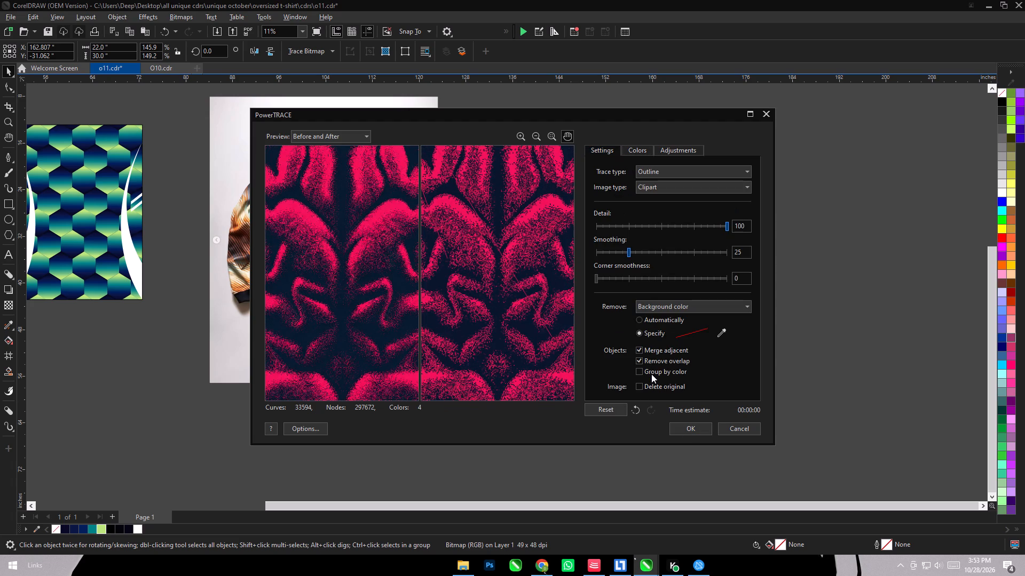
click(651, 374)
click(693, 431)
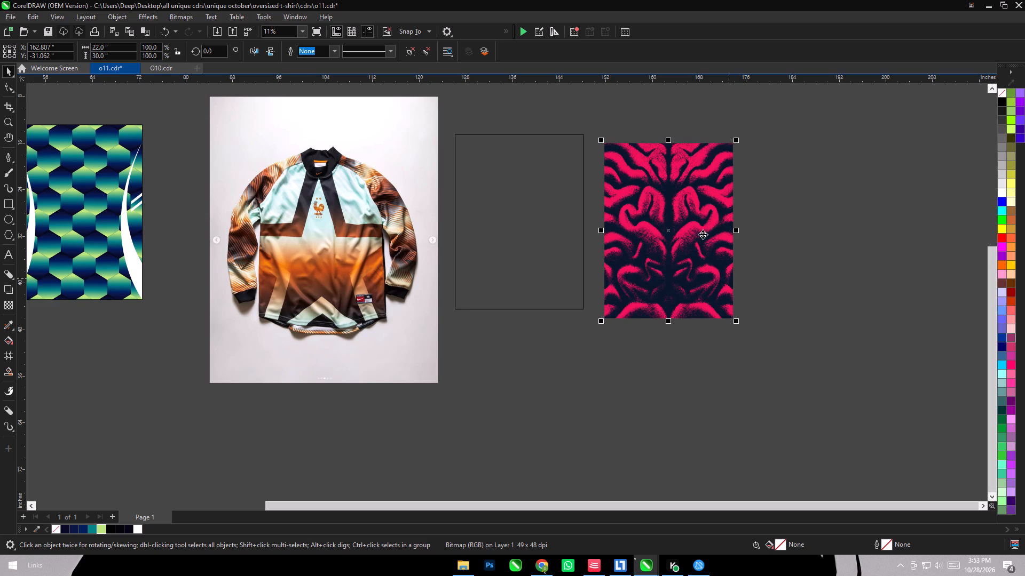
Move the traced pattern off the original bitmap, placing it beside it on the side away from the rectangle.
drag(693, 229, 862, 233)
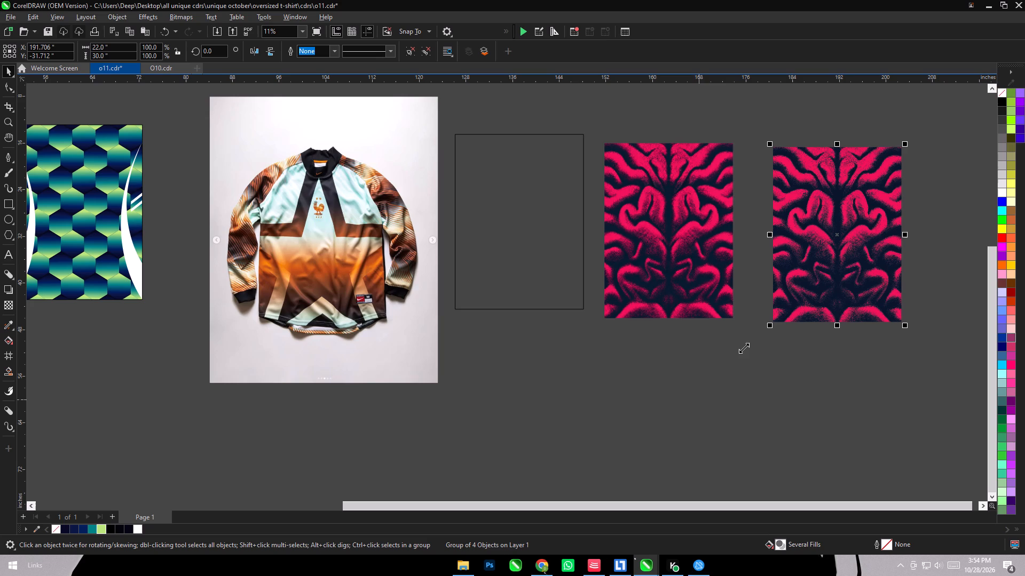
Sample the dark navy #0A162D from the traced pattern and fill the empty rectangle with it.
click(36, 527)
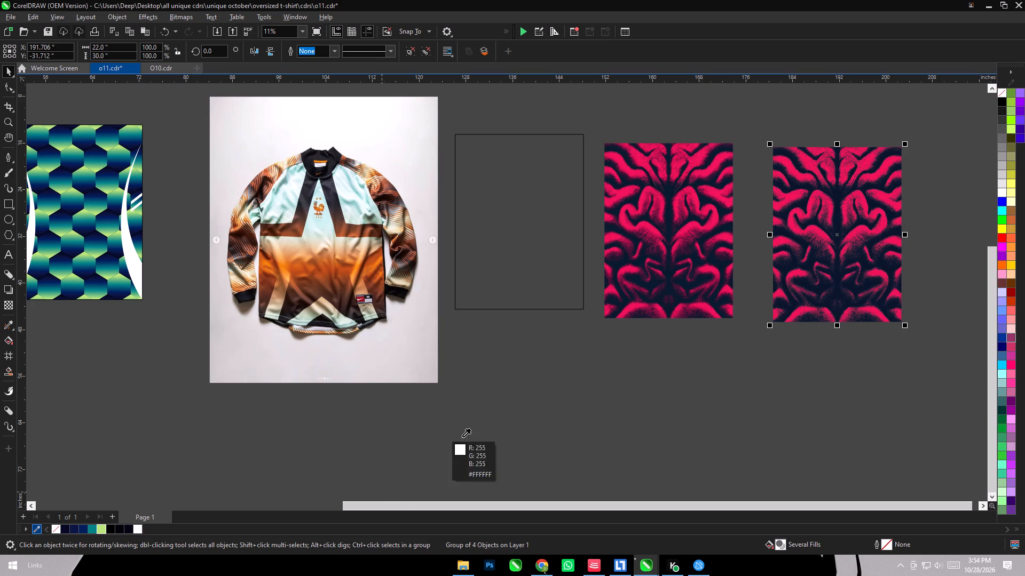
click(837, 201)
click(540, 293)
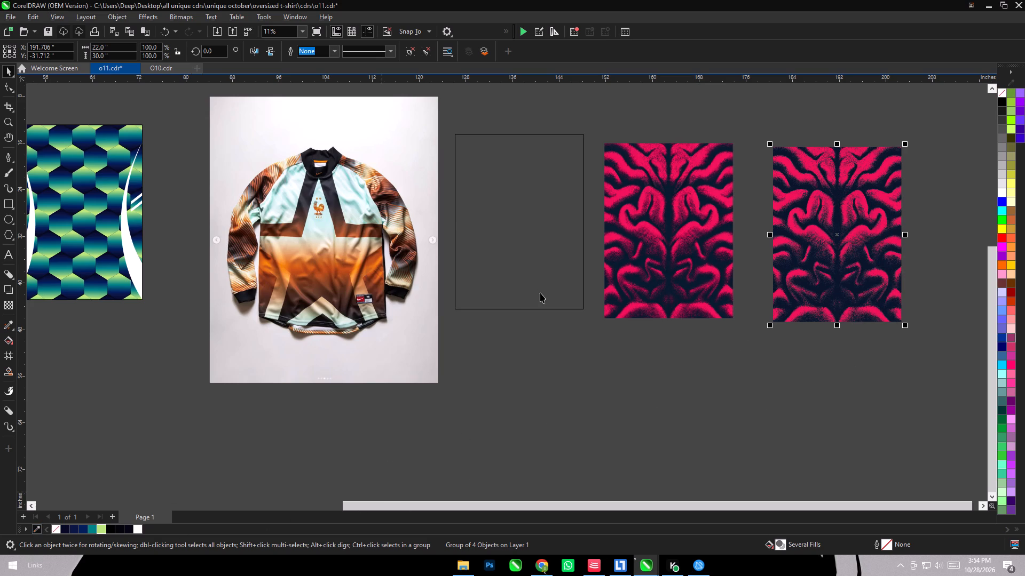
click(145, 526)
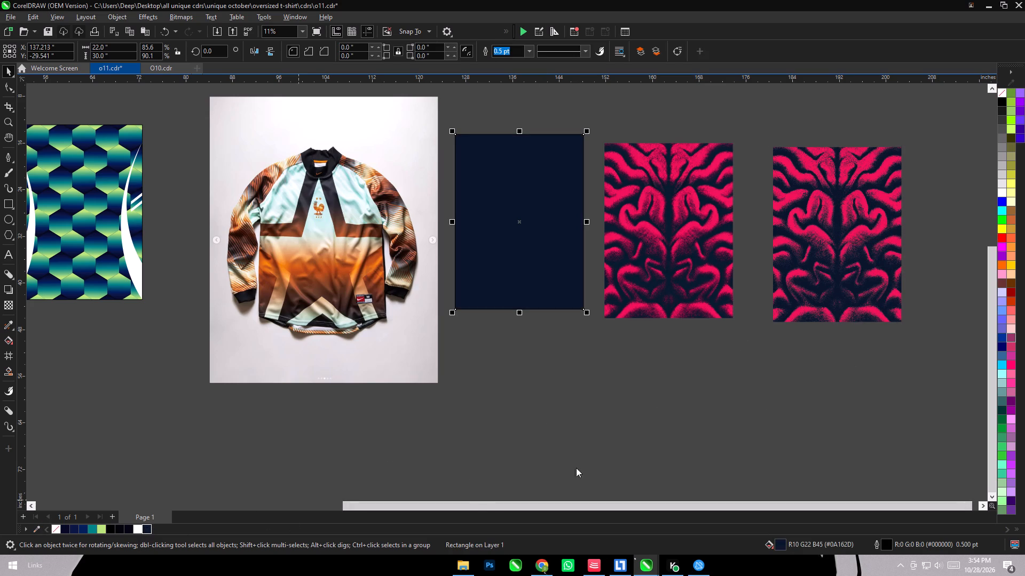
click(823, 236)
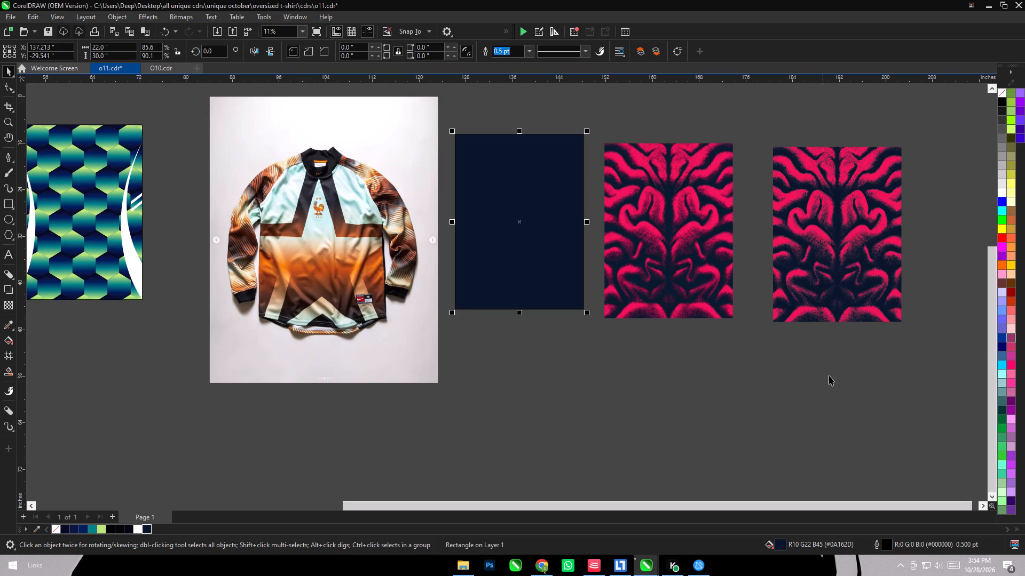
click(829, 375)
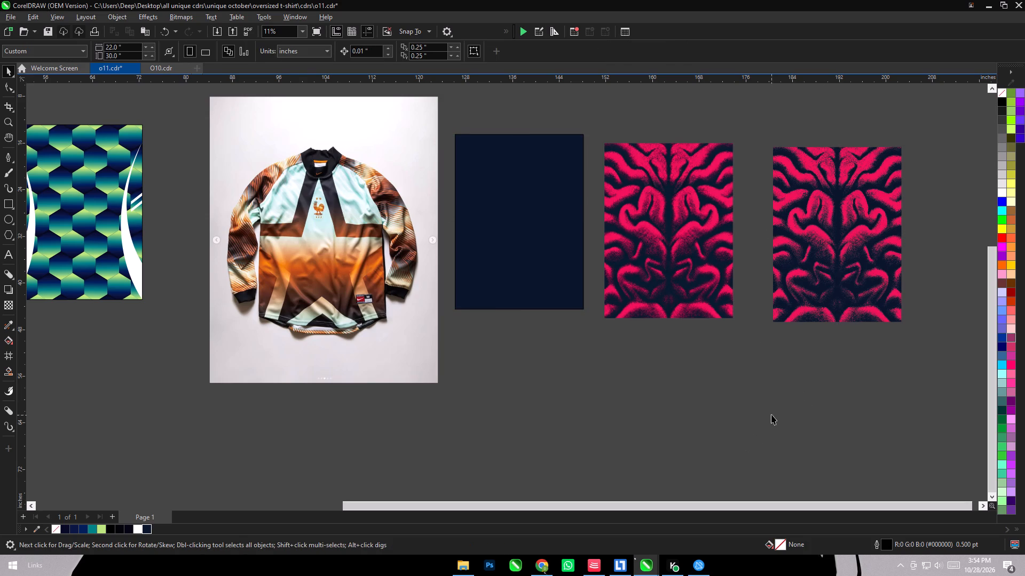
Ungroup the traced pattern into its color groups and delete the dark navy #0A162D group.
click(887, 154)
key(ctrl+u)
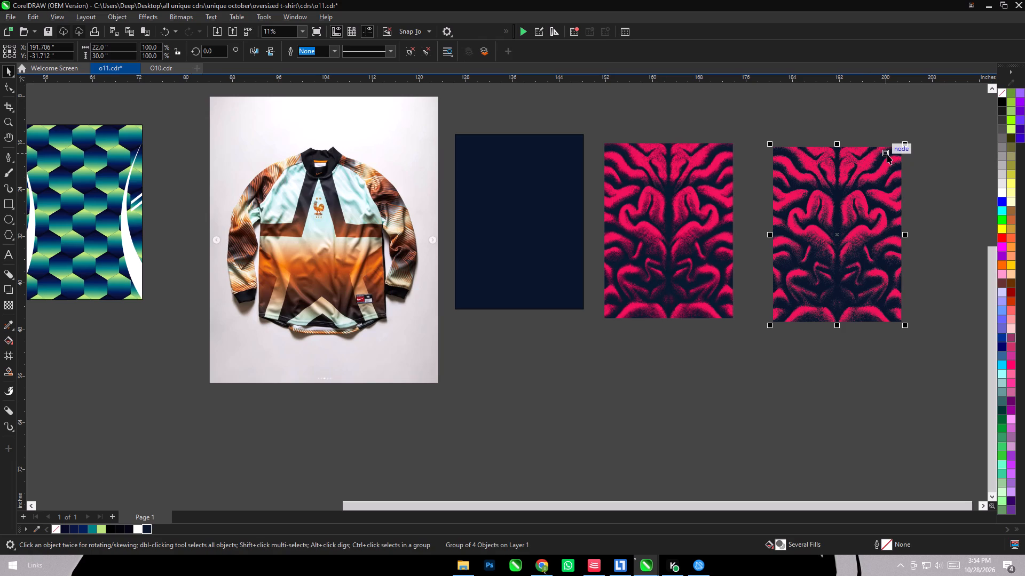
click(916, 171)
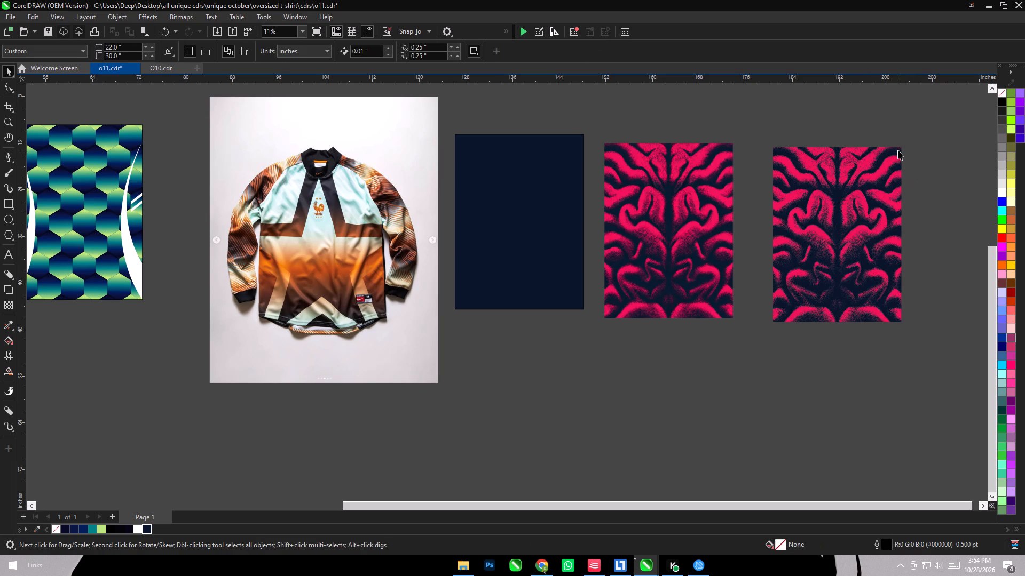
click(894, 151)
key(Delete)
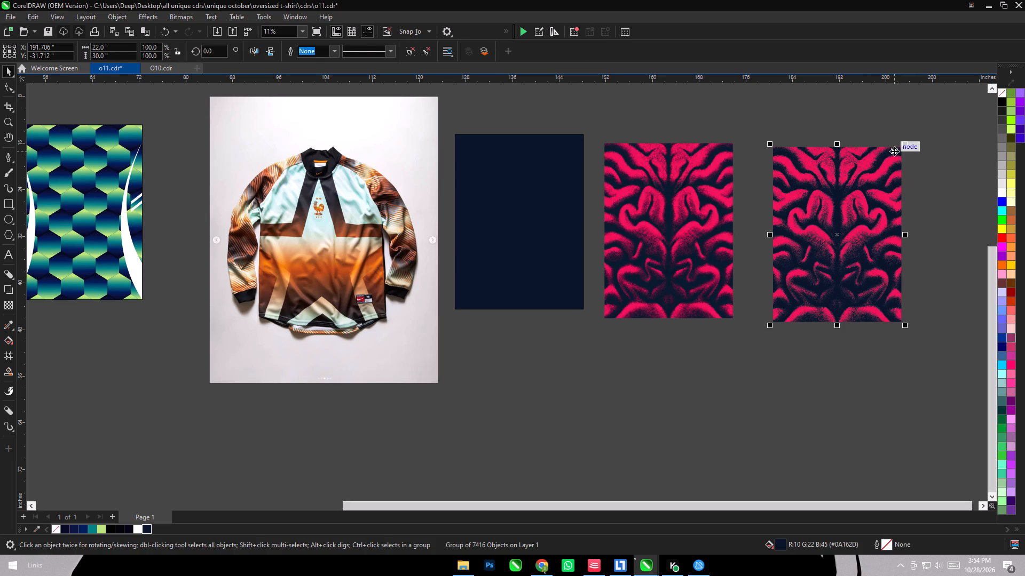
PowerClip the remaining traced color groups inside the navy rectangle.
scroll(872, 180, up, 12)
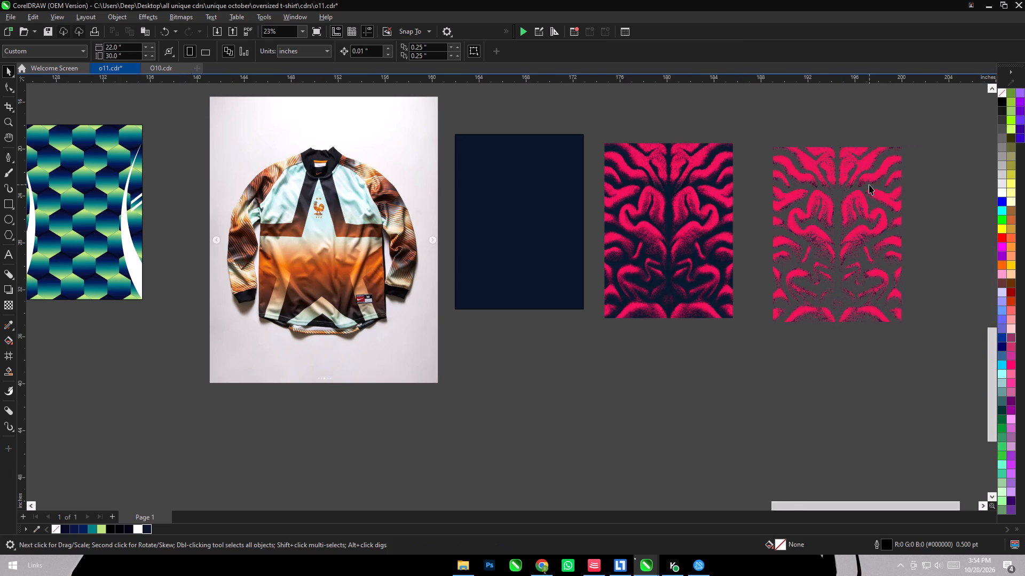
scroll(721, 268, up, 5)
scroll(703, 330, up, 7)
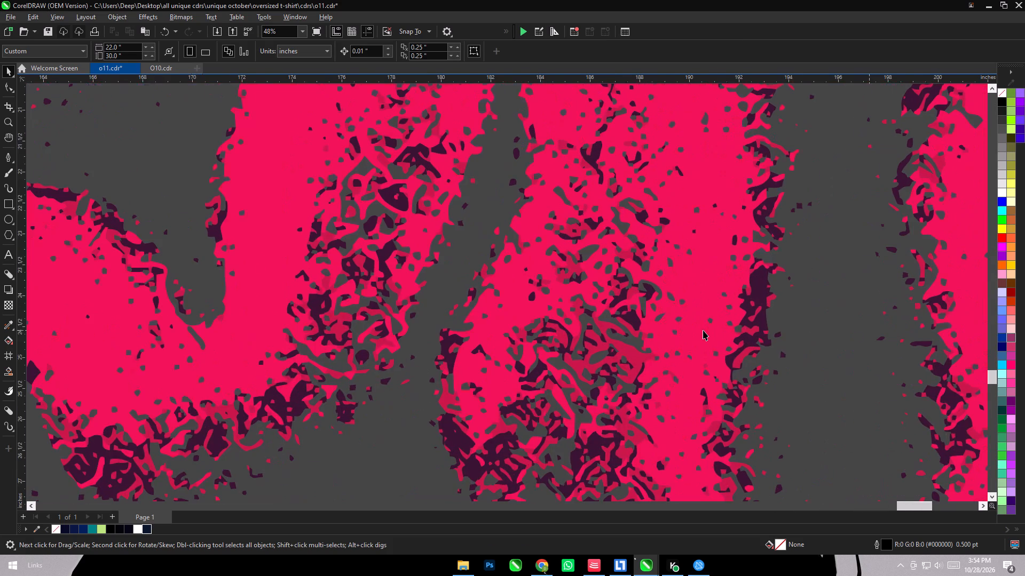
scroll(703, 330, down, 9)
scroll(640, 308, down, 8)
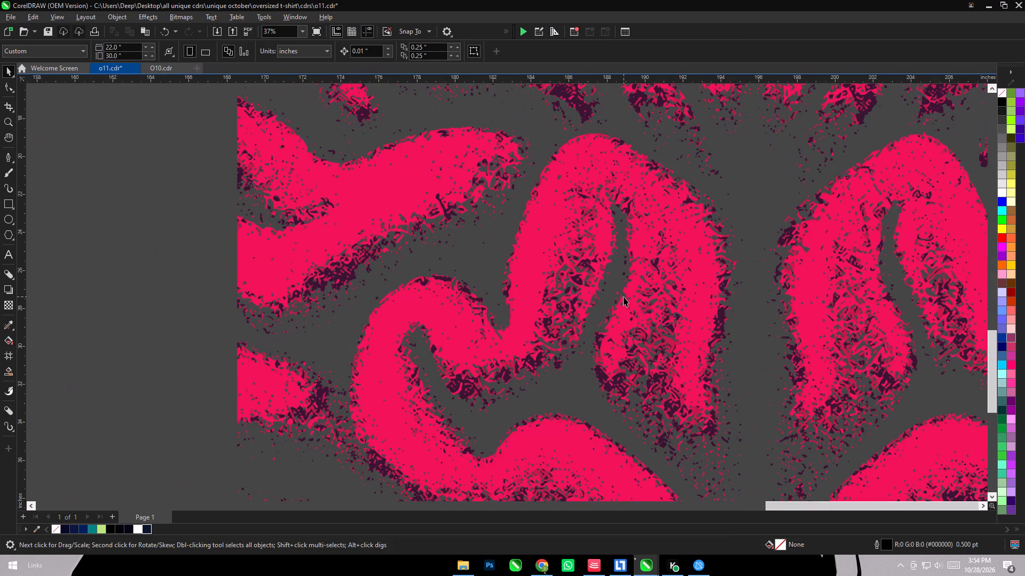
scroll(624, 297, down, 8)
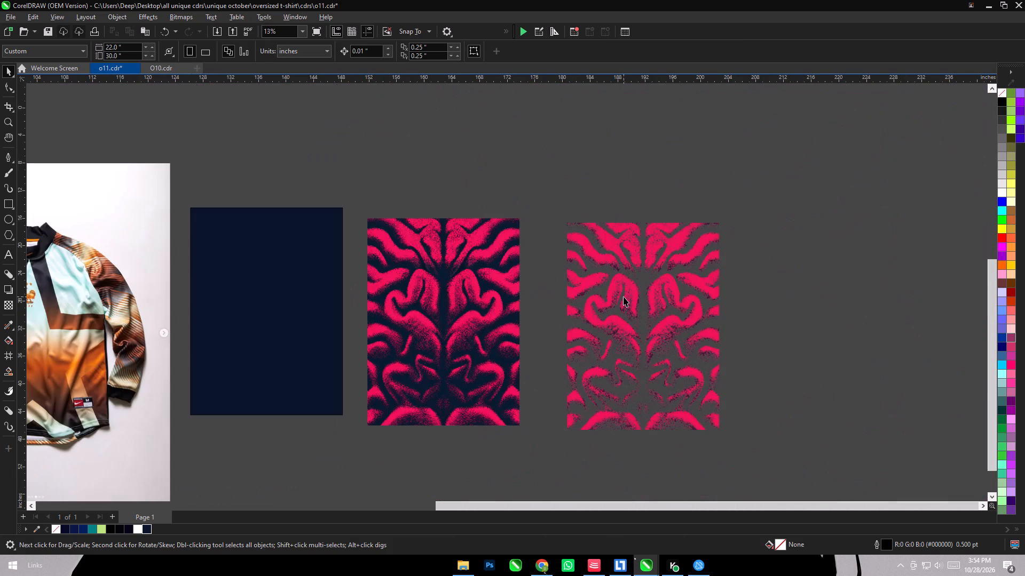
drag(553, 154, 796, 465)
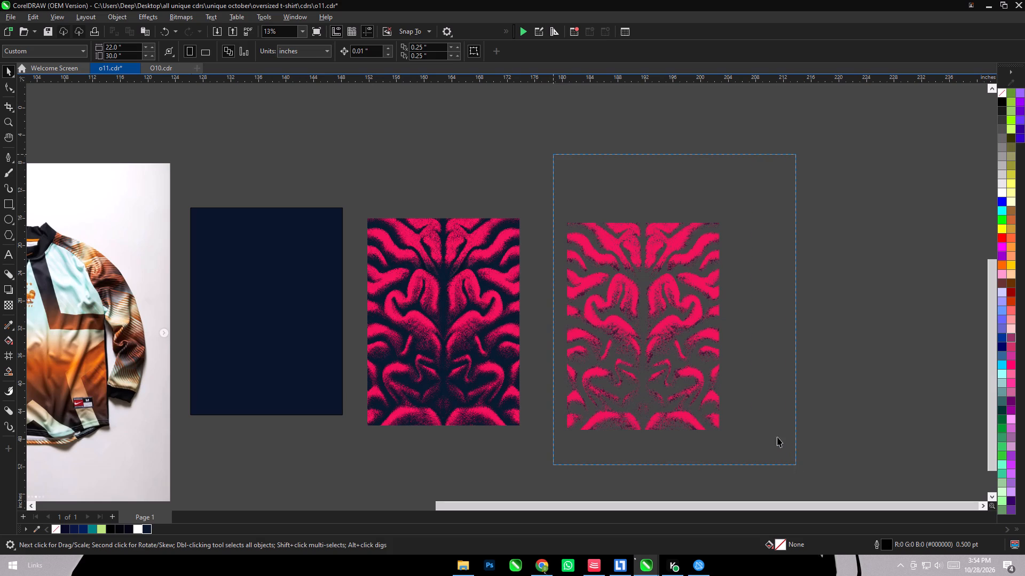
right_click(699, 283)
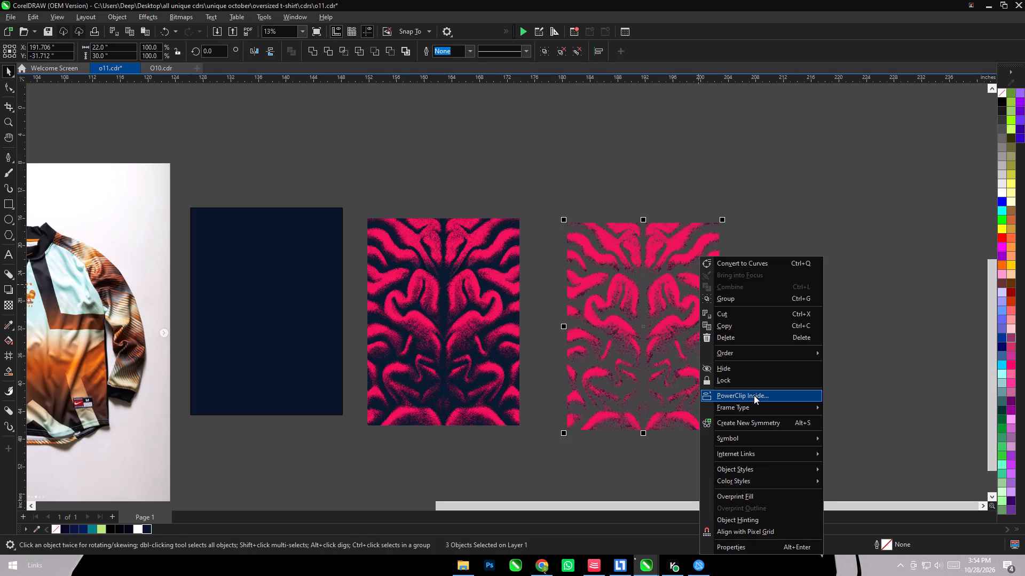
click(754, 395)
click(293, 349)
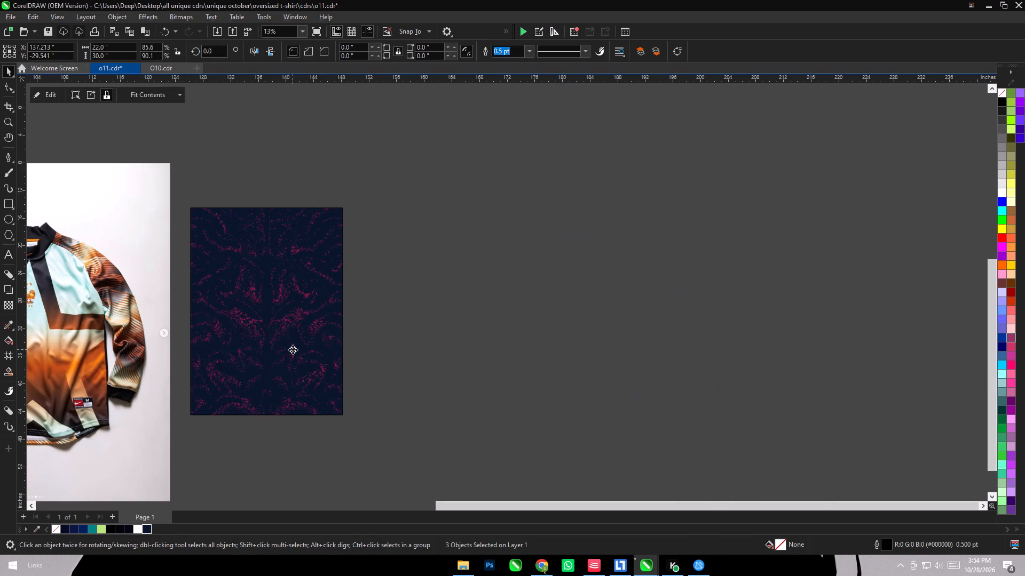
Move the original pattern bitmap farther away and reposition the clipped rectangle in the space between the jersey photo and the bitmap.
click(327, 466)
drag(433, 386, 597, 386)
drag(329, 338, 421, 337)
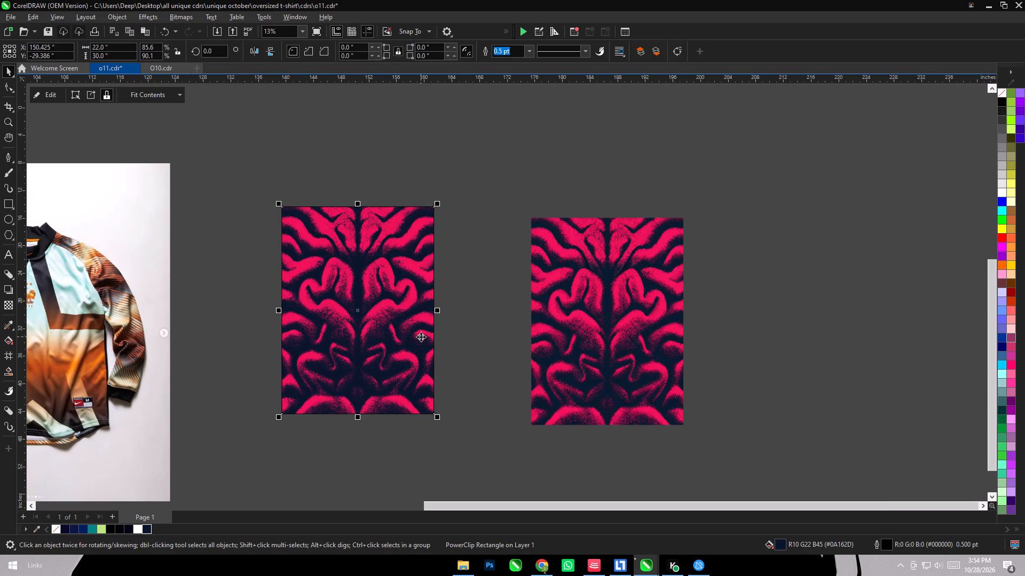
drag(408, 325, 361, 326)
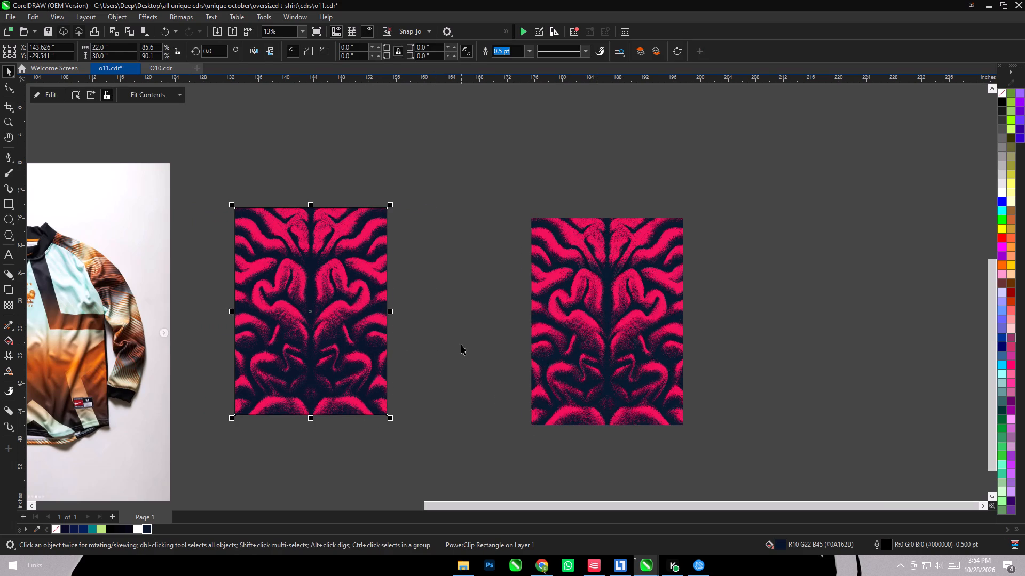
click(461, 345)
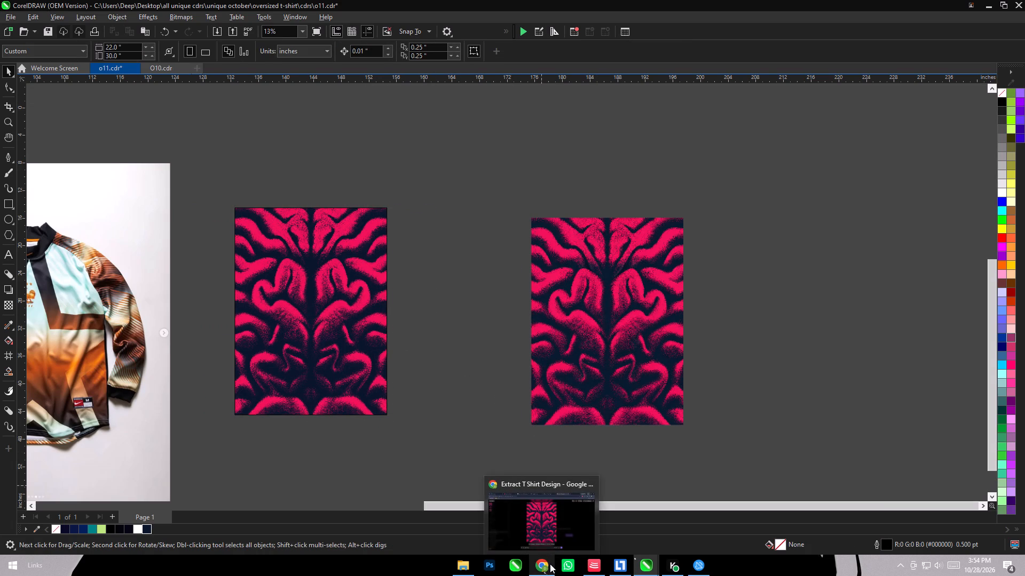
Switch to BitChord and download the lyrics file of the playing song.
click(550, 522)
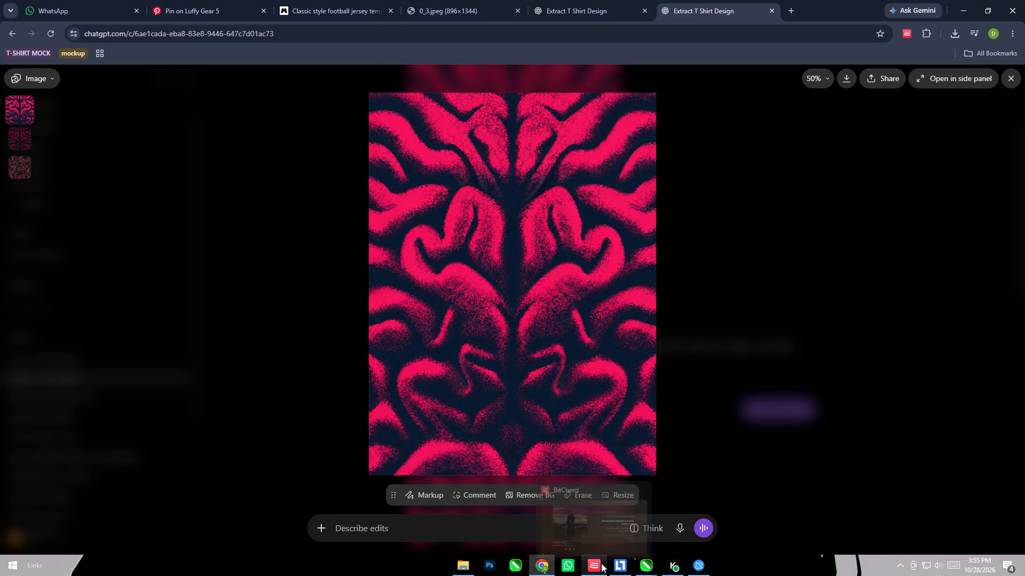
click(584, 536)
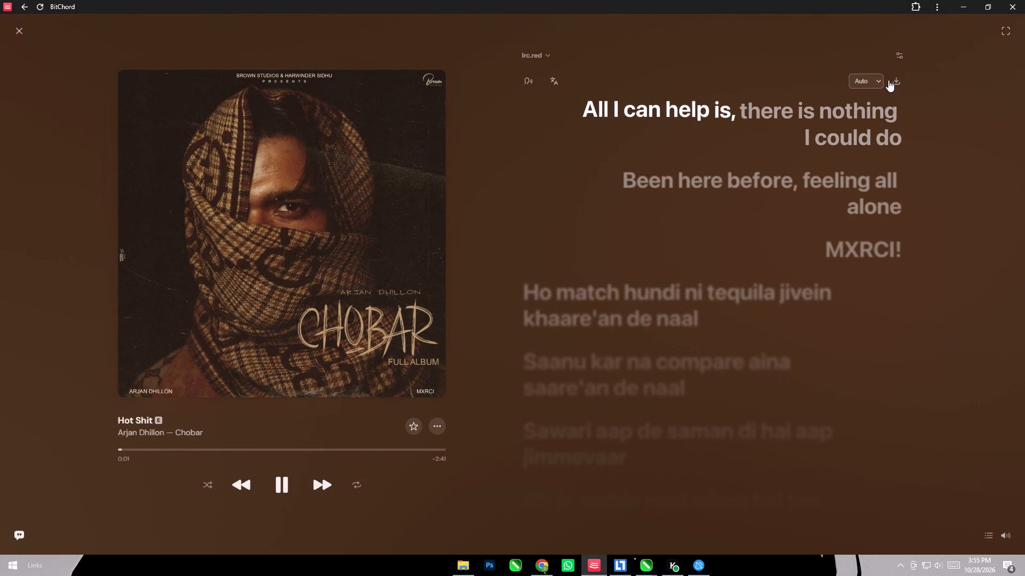
click(896, 81)
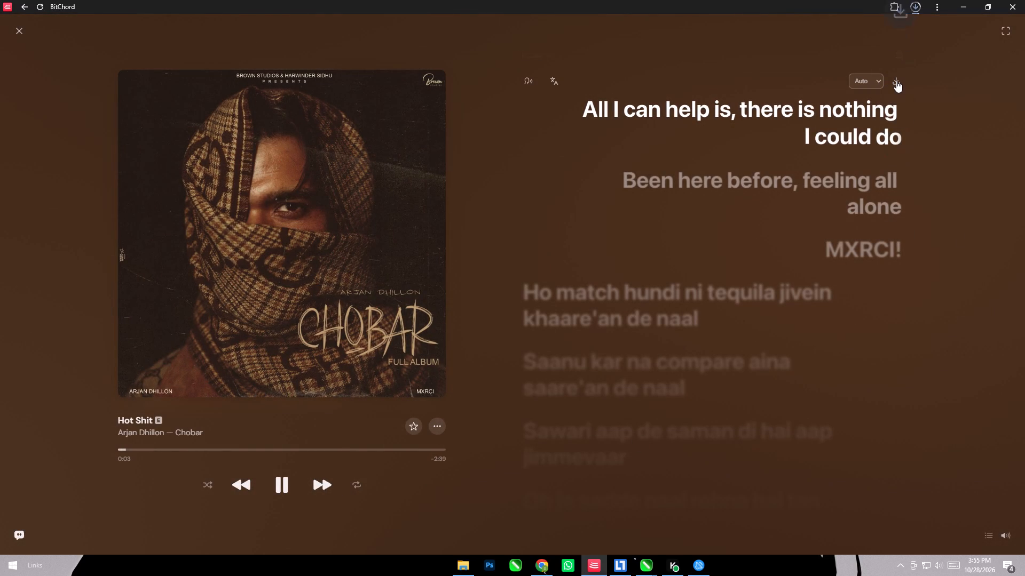
click(970, 1)
Review the ChatGPT extractions in Chrome and browse the clothing designs related to the Luffy Gear 5 pin on Pinterest.
click(787, 300)
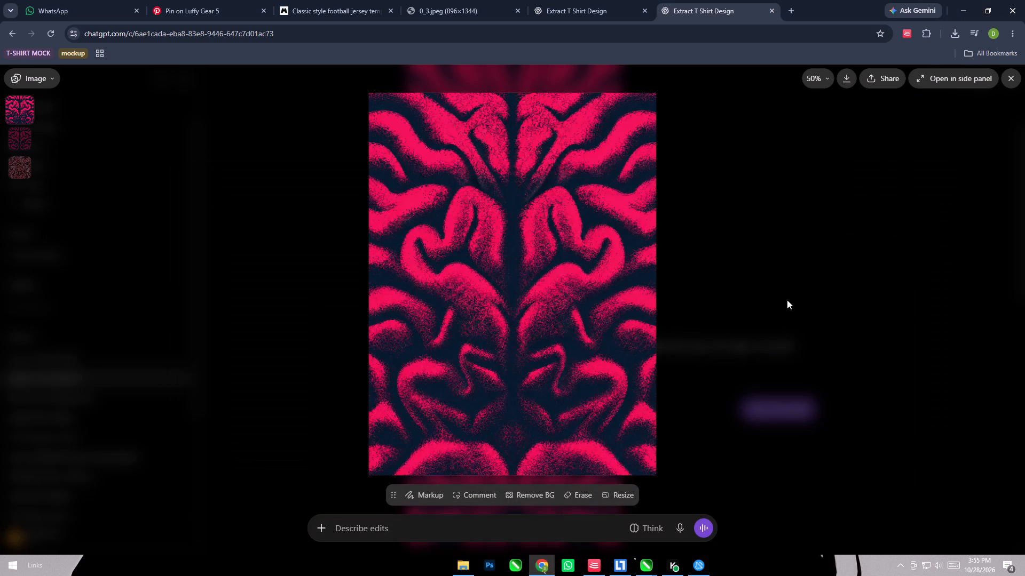
scroll(720, 291, down, 12)
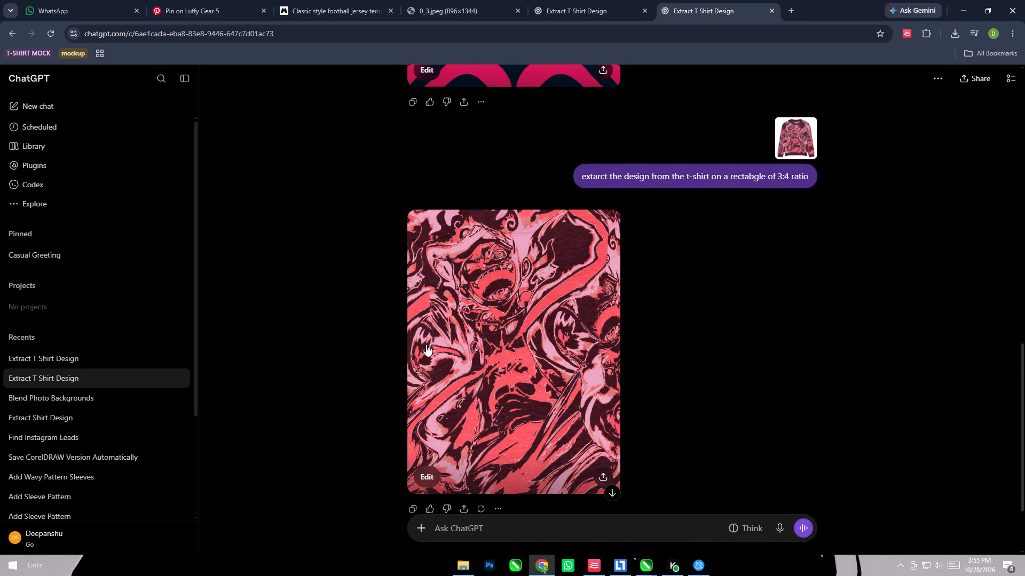
scroll(337, 327, down, 4)
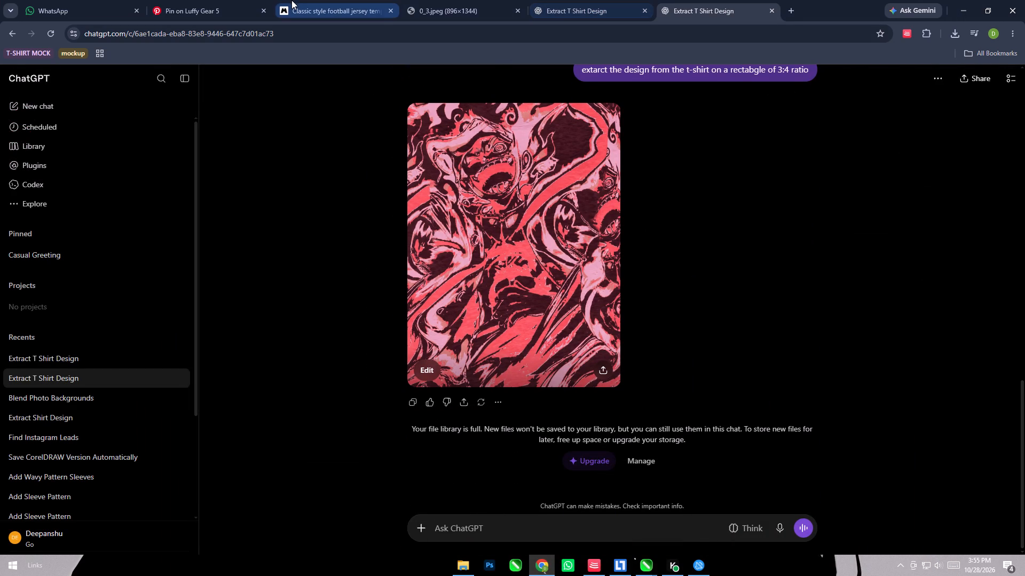
click(244, 0)
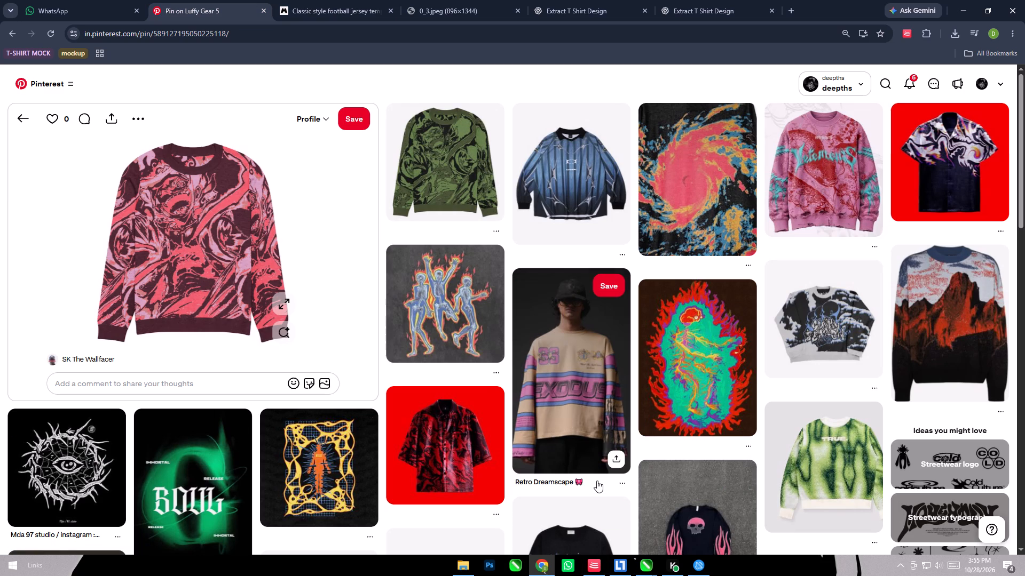
scroll(597, 481, down, 5)
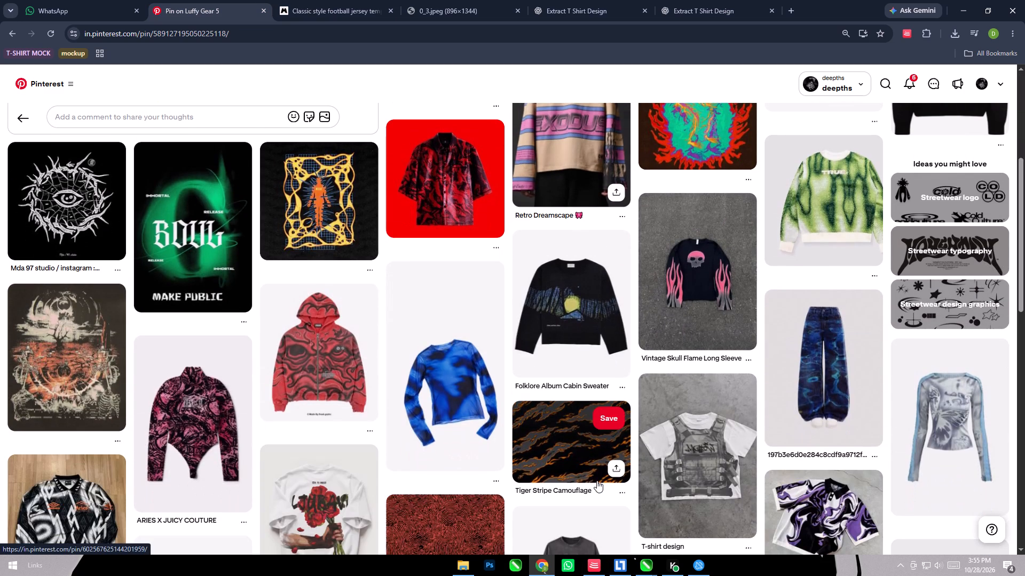
scroll(597, 481, down, 5)
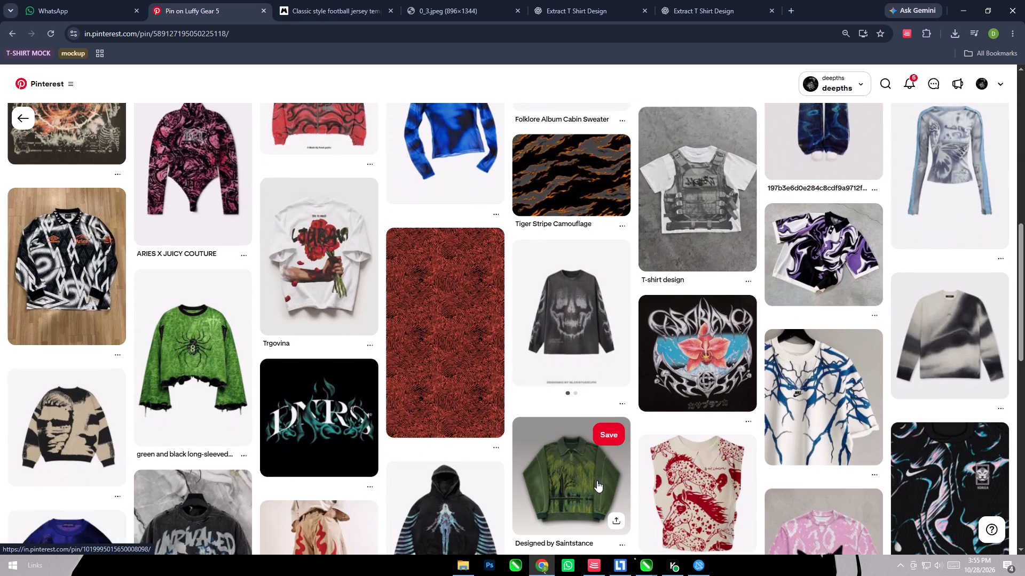
scroll(597, 481, down, 9)
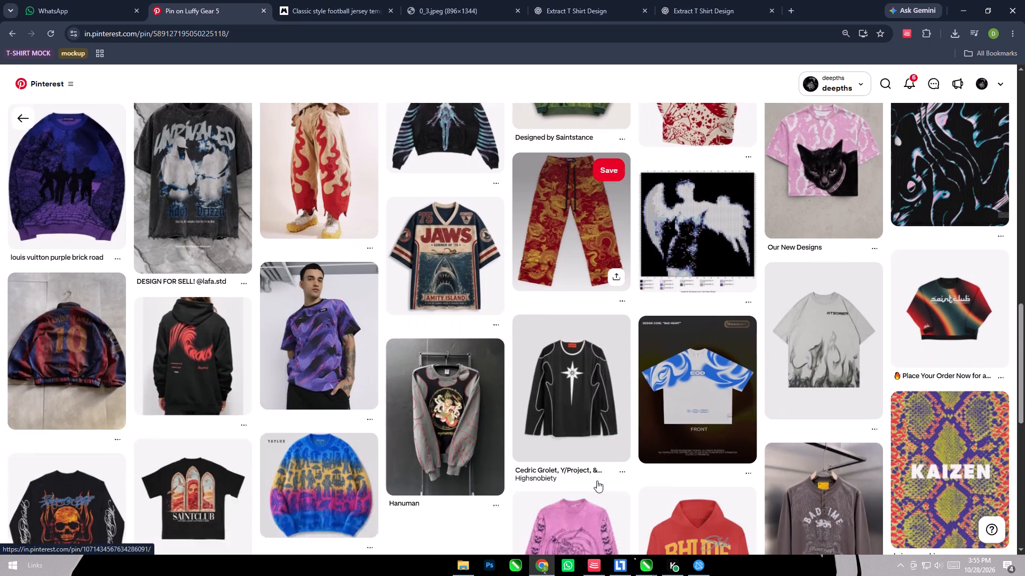
scroll(597, 481, down, 6)
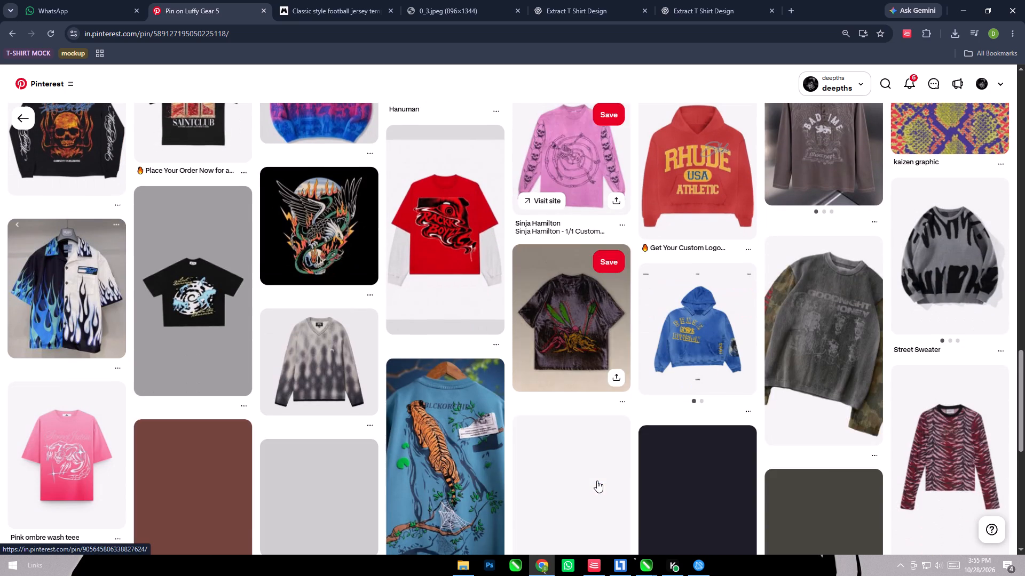
scroll(597, 481, down, 11)
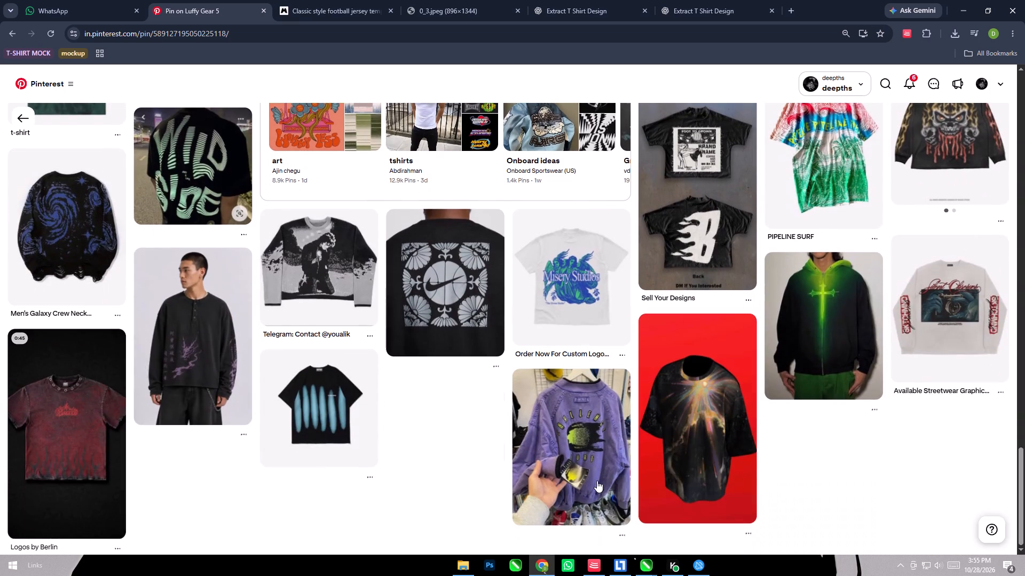
scroll(597, 481, down, 6)
scroll(597, 481, up, 5)
scroll(597, 481, down, 5)
scroll(597, 481, up, 4)
scroll(597, 481, down, 4)
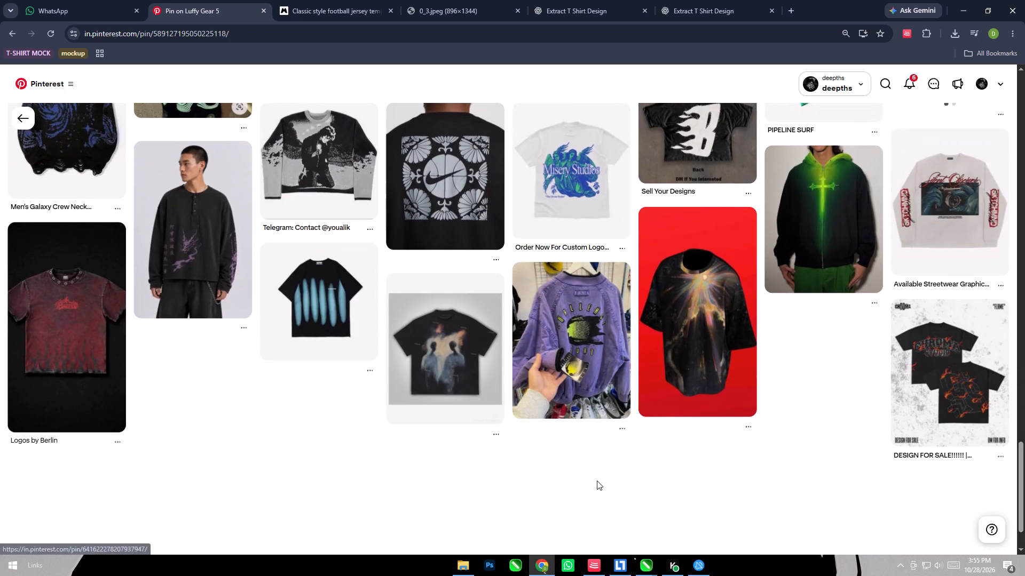
scroll(597, 481, down, 8)
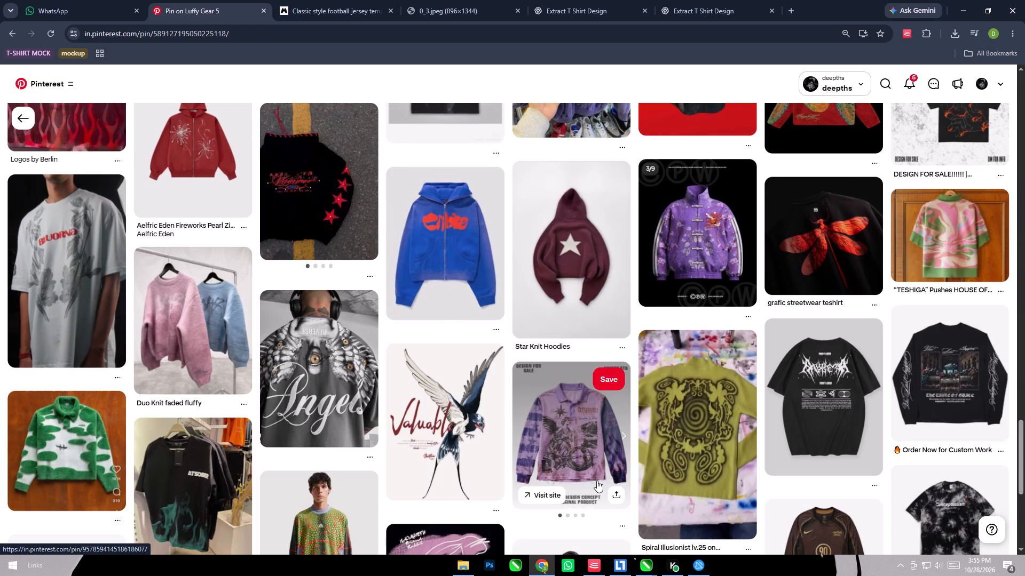
scroll(597, 481, down, 9)
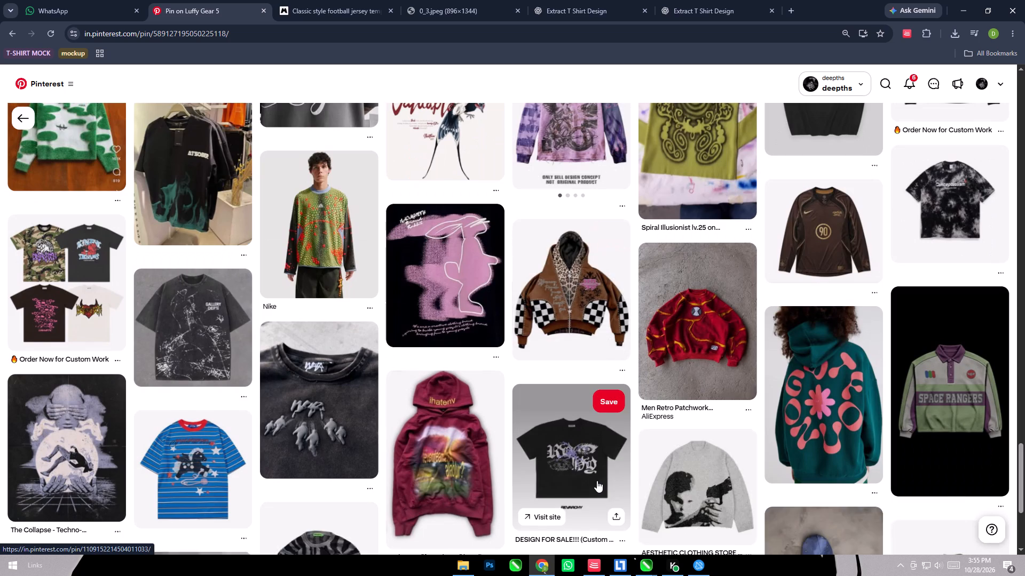
scroll(597, 481, down, 6)
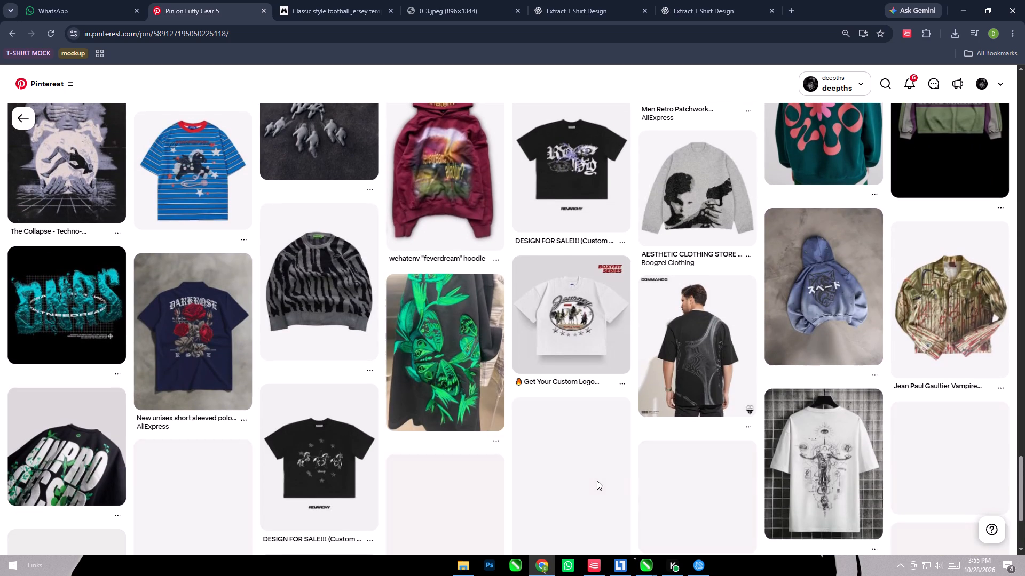
scroll(597, 481, down, 5)
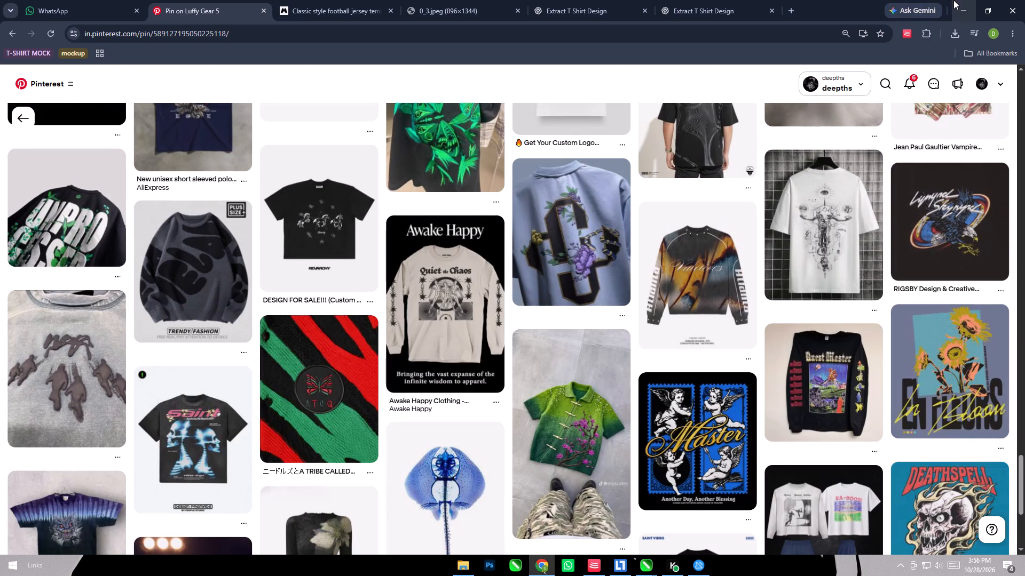
Return to CorelDRAW and delete the original pattern bitmap beside the clipped rectangle.
click(953, 0)
click(767, 230)
drag(793, 187, 594, 393)
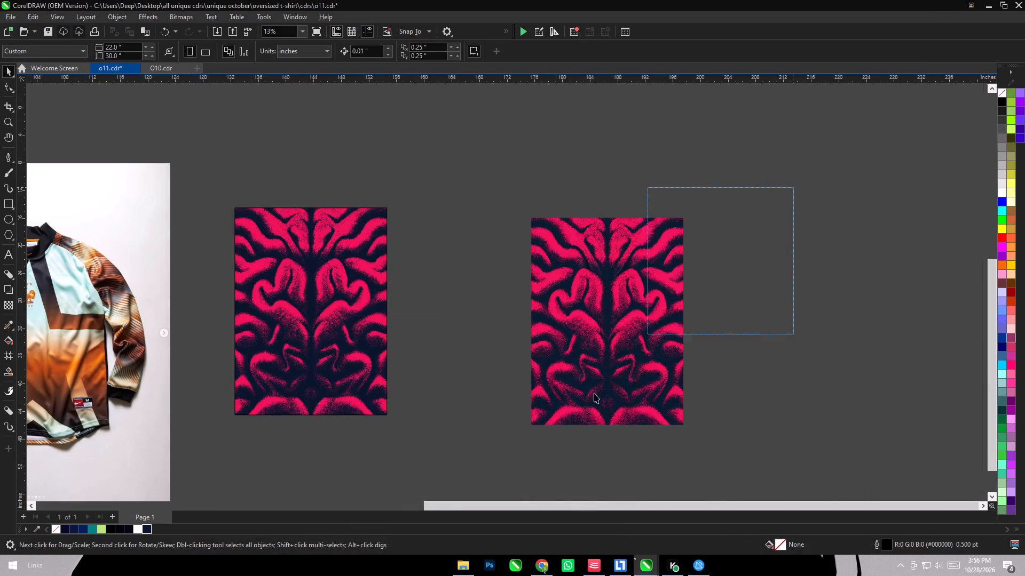
drag(594, 393, 508, 473)
key(Delete)
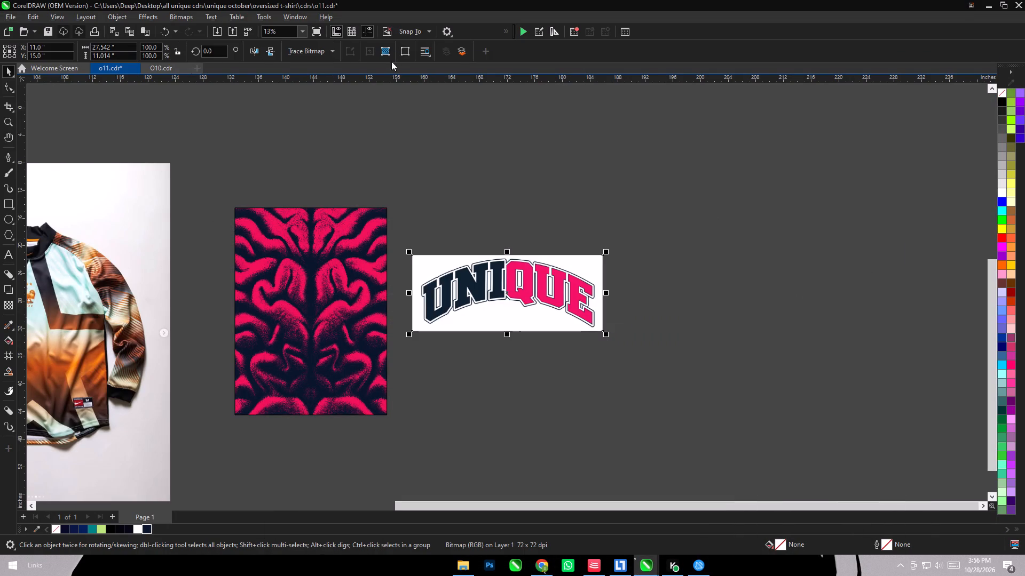
Outline-trace the UNIQUE bitmap as Clipart, with the background colour removed and the traced objects grouped by colour.
click(312, 51)
click(322, 90)
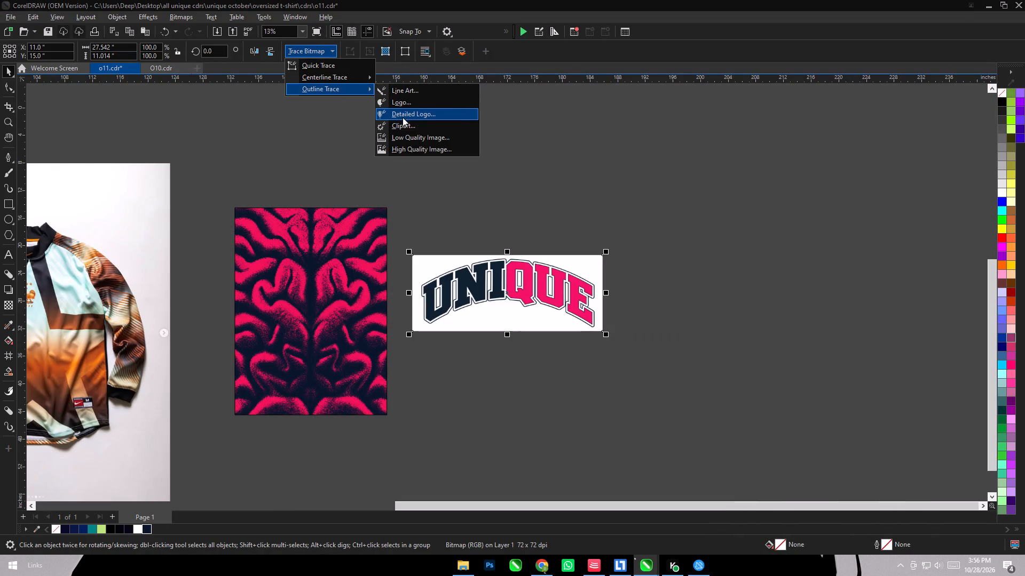
click(403, 121)
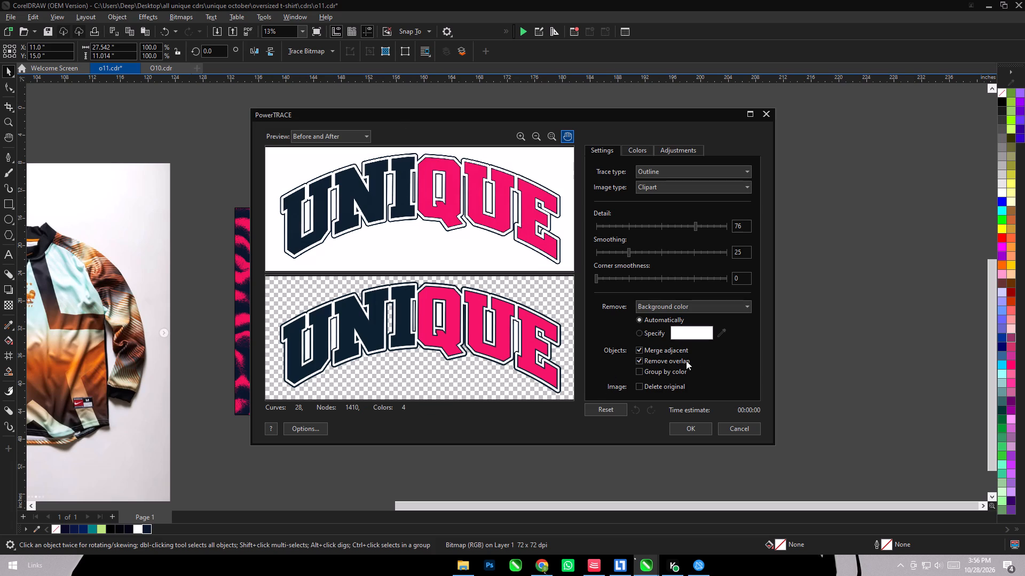
click(666, 370)
click(680, 418)
click(682, 428)
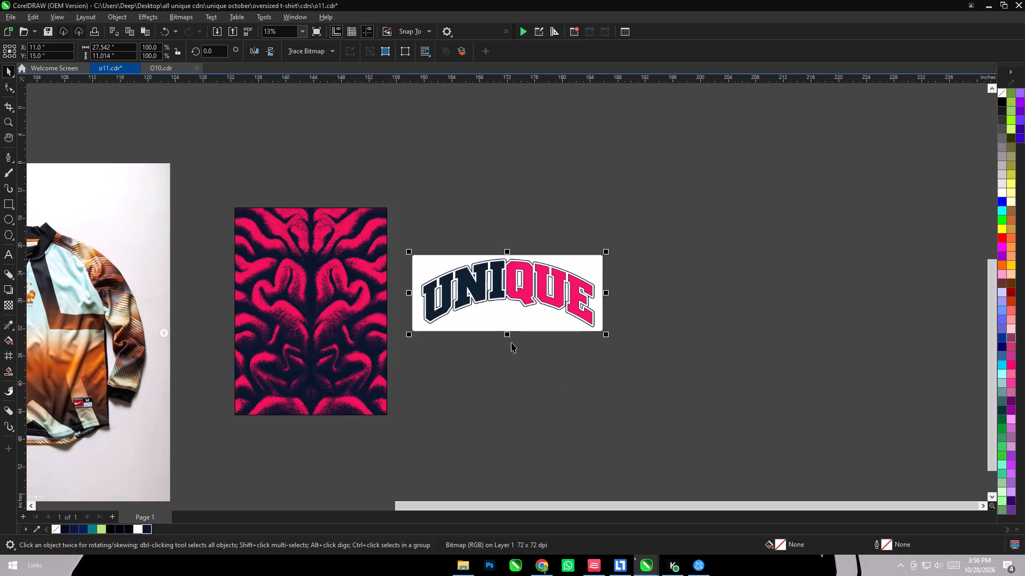
Move the traced UNIQUE lettering above the source image and delete the original bitmap.
drag(494, 301, 507, 201)
click(490, 286)
key(Delete)
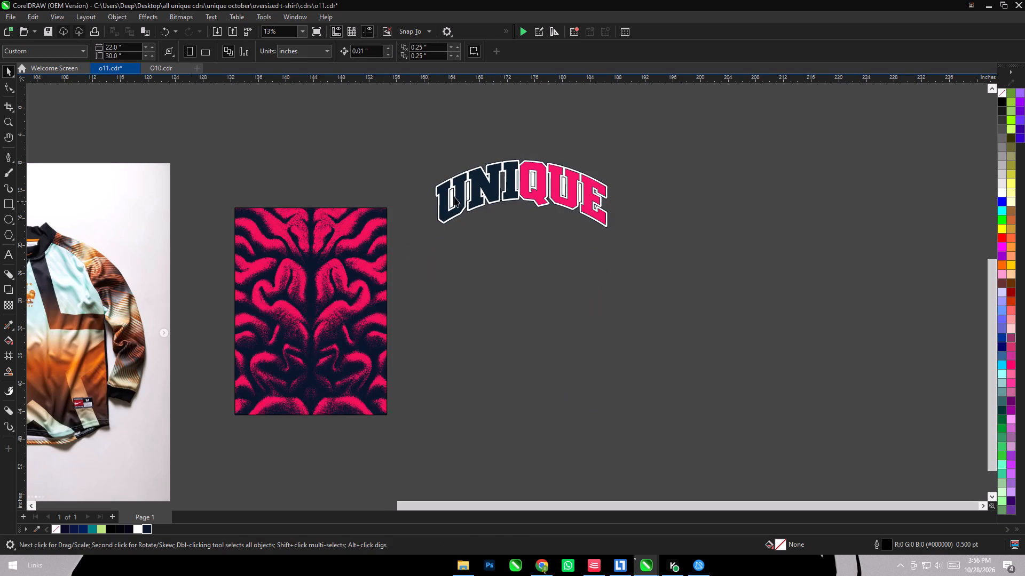
Ungroup the traced UNIQUE lettering and delete its white outline objects.
scroll(498, 179, up, 12)
click(489, 188)
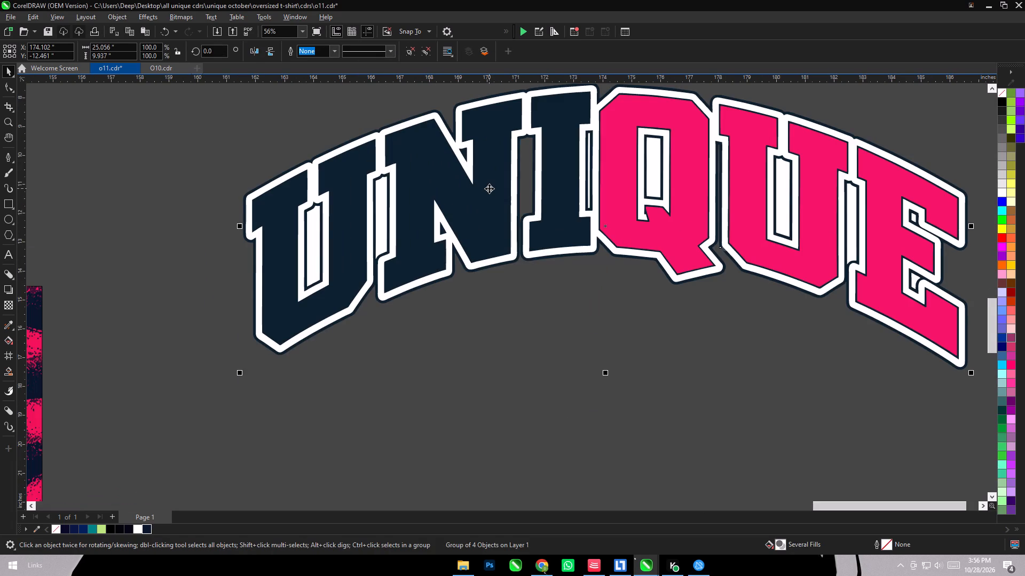
key(ctrl+u)
click(490, 341)
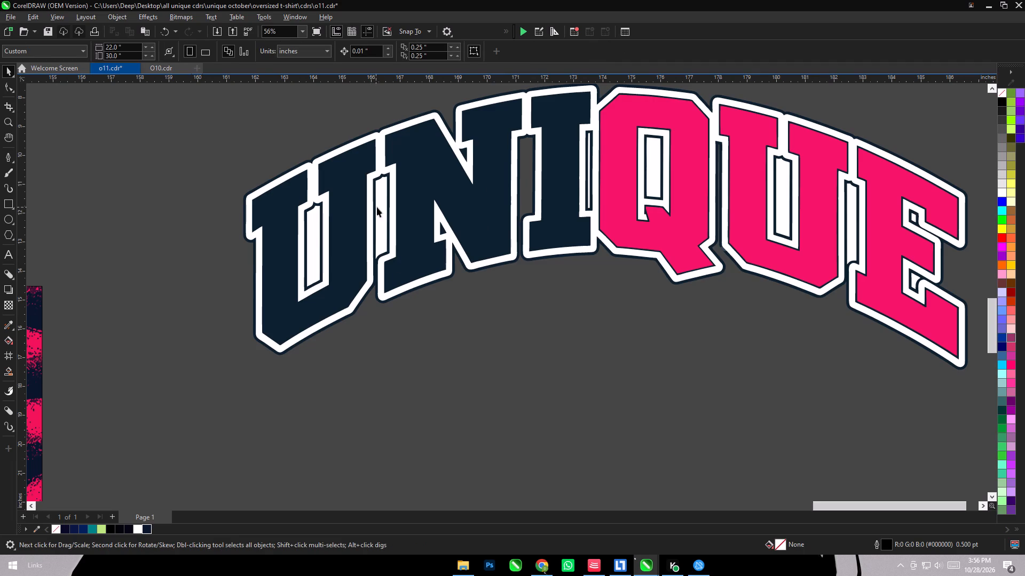
click(382, 199)
key(Delete)
Ungroup all the navy traced objects and delete the navy outer contour surrounding the word.
scroll(381, 197, down, 6)
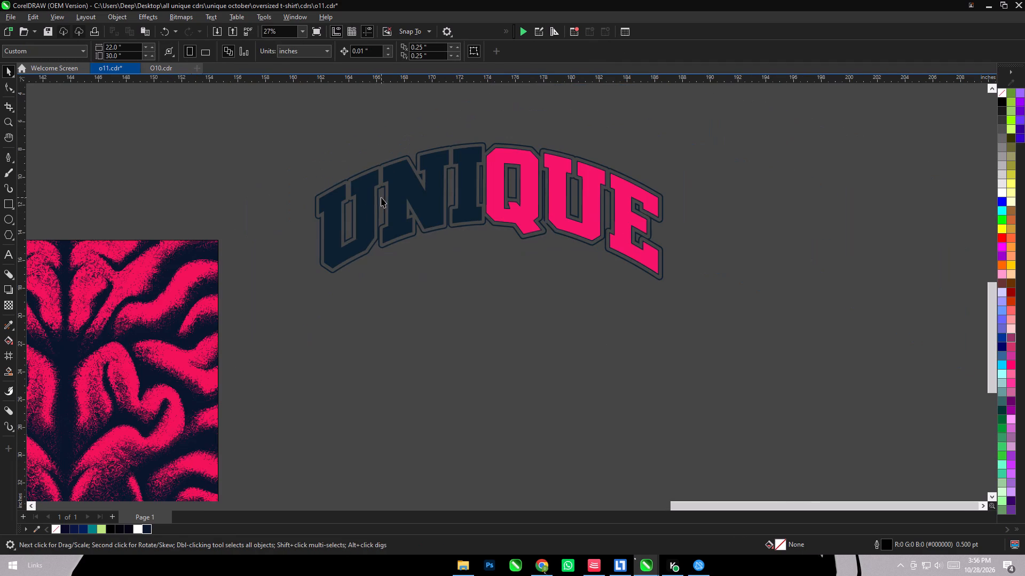
scroll(550, 243, up, 8)
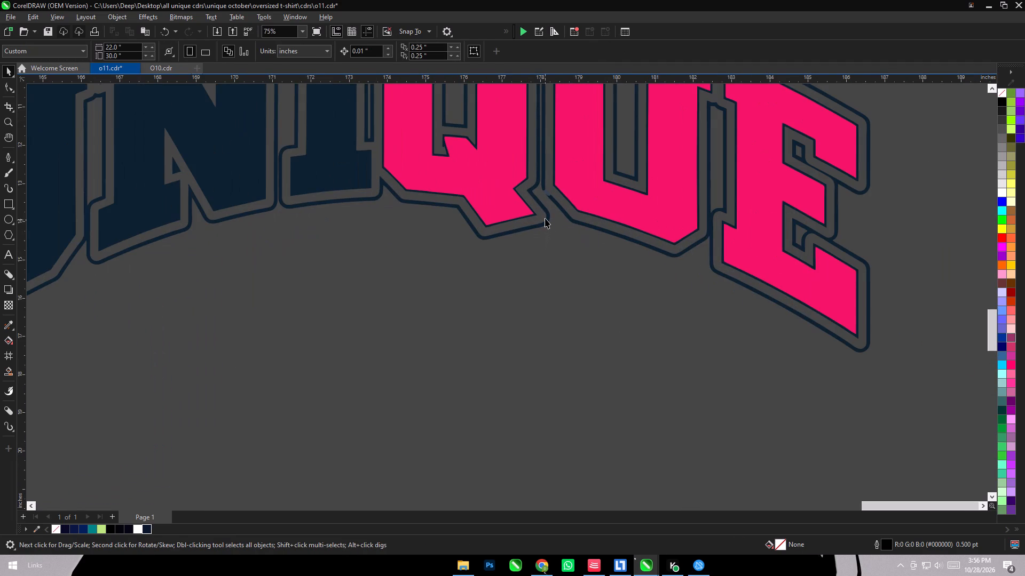
click(545, 218)
right_click(545, 218)
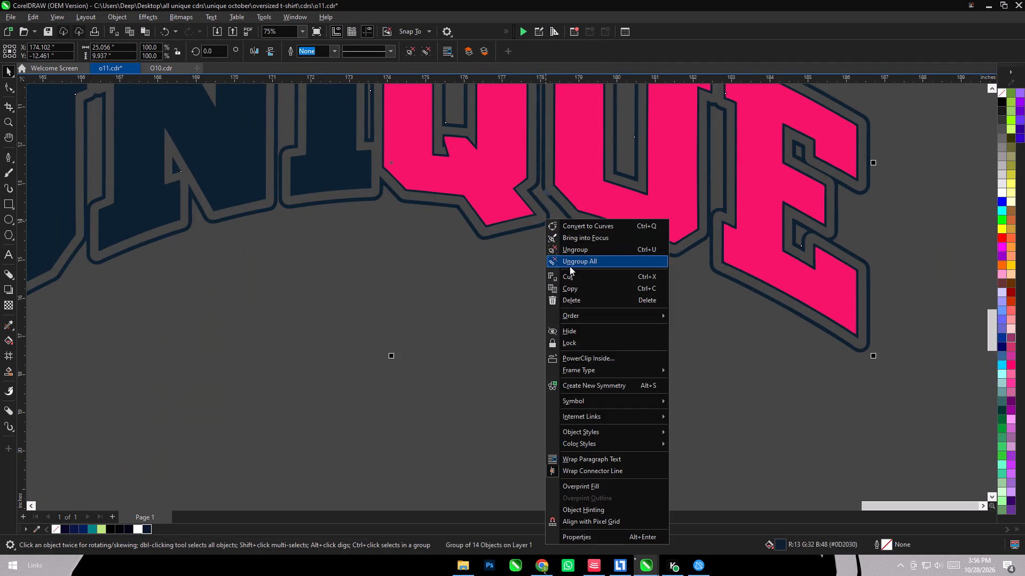
click(570, 267)
click(529, 287)
click(543, 226)
key(Delete)
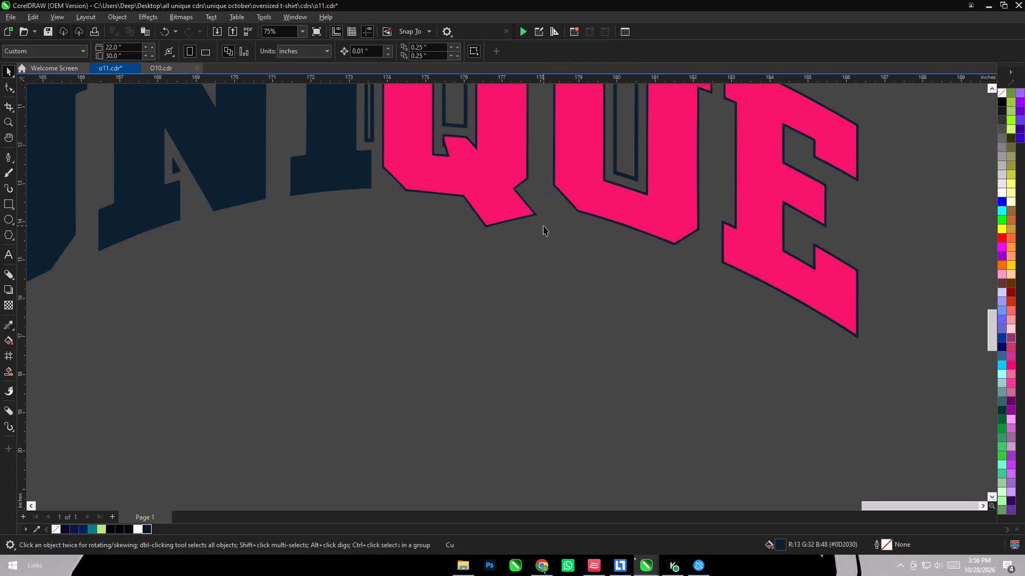
Delete the leftover navy fragments inside the U, N, Q and second U, and between the I and Q.
scroll(543, 226, down, 6)
scroll(441, 137, up, 9)
click(507, 156)
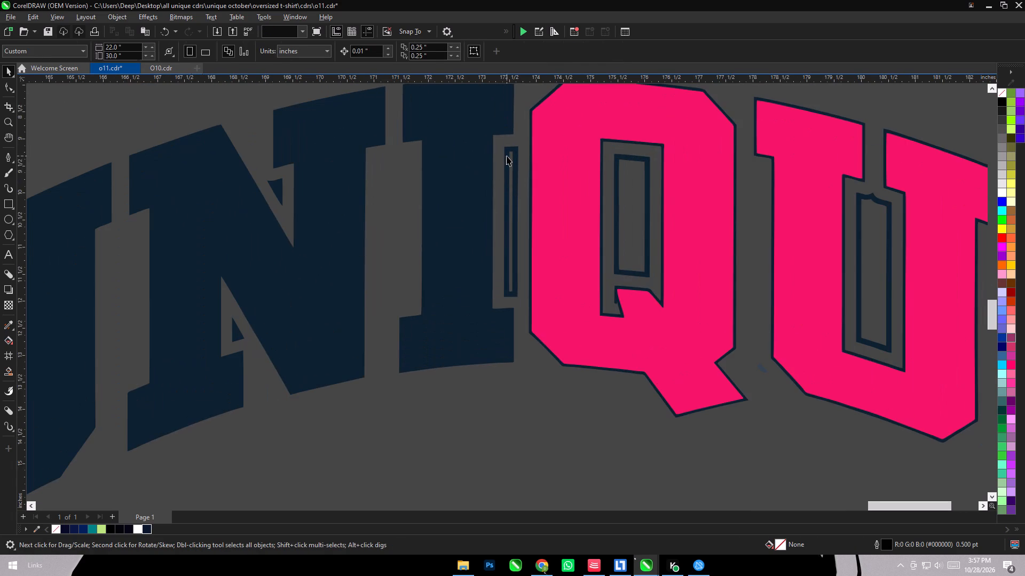
key(Delete)
click(614, 159)
key(Delete)
scroll(619, 175, down, 5)
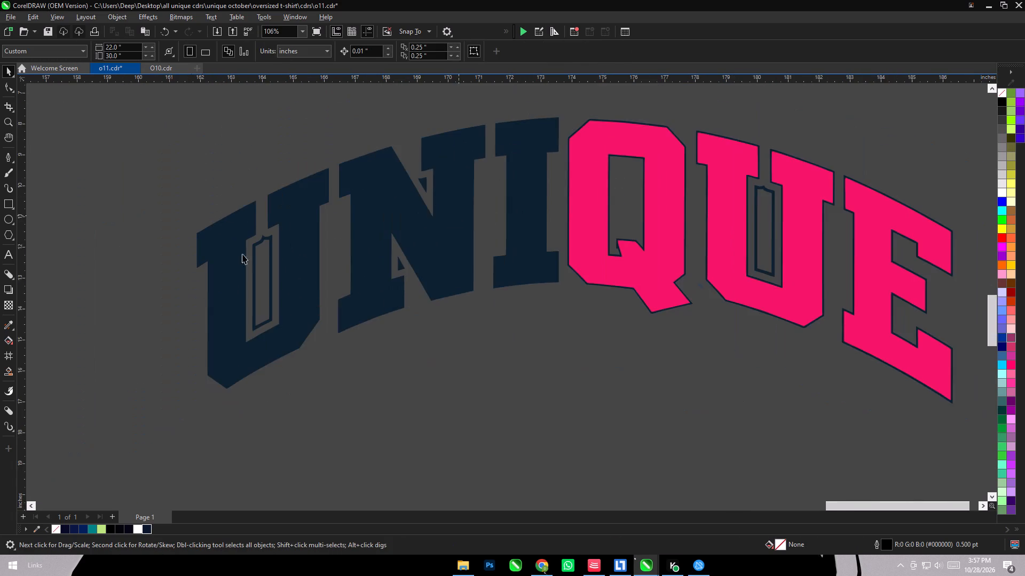
scroll(174, 268, up, 7)
click(314, 217)
key(Delete)
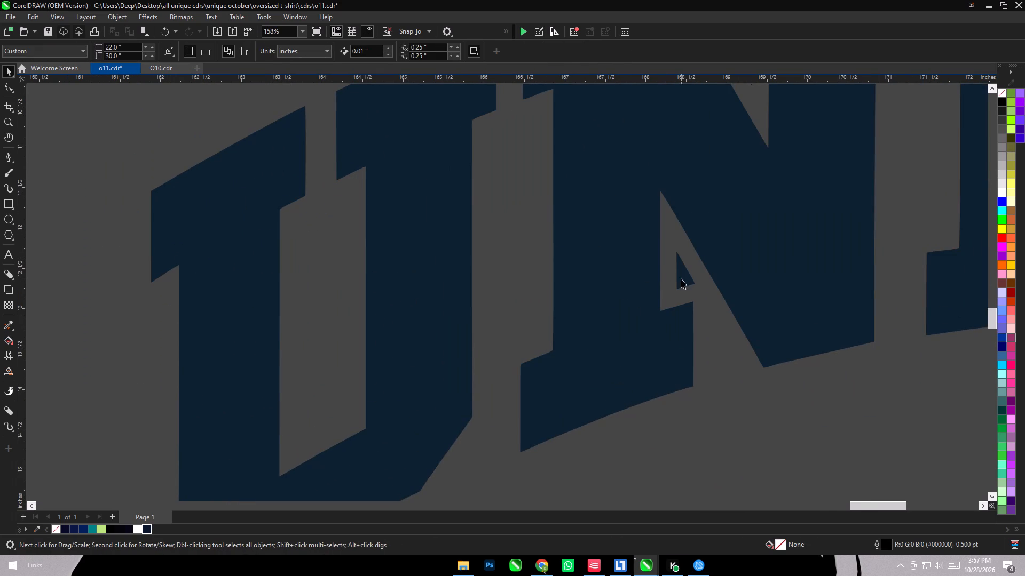
click(682, 279)
key(Delete)
scroll(318, 259, down, 10)
scroll(436, 196, up, 5)
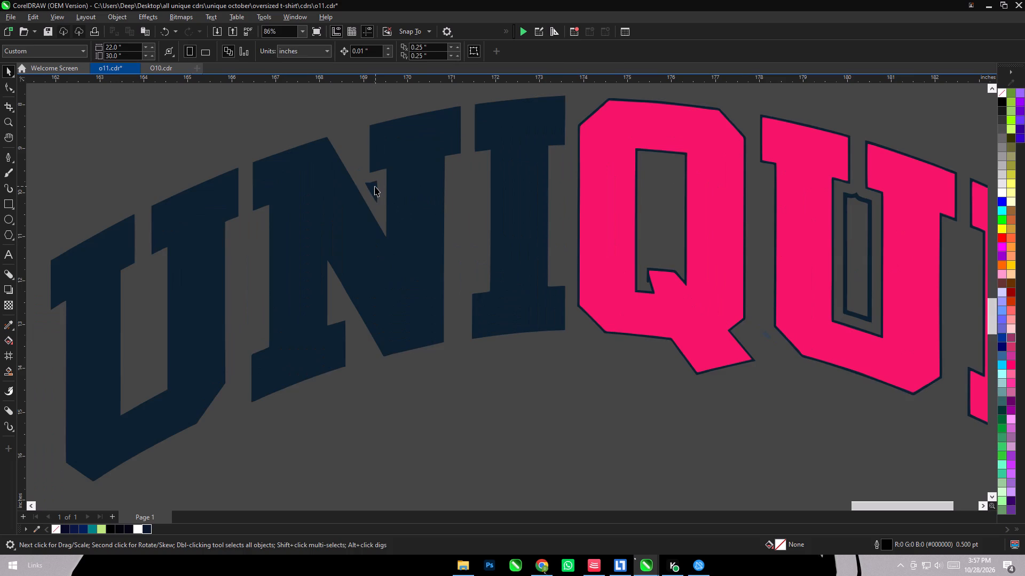
click(375, 186)
key(Delete)
scroll(238, 181, down, 5)
scroll(632, 228, up, 9)
click(478, 131)
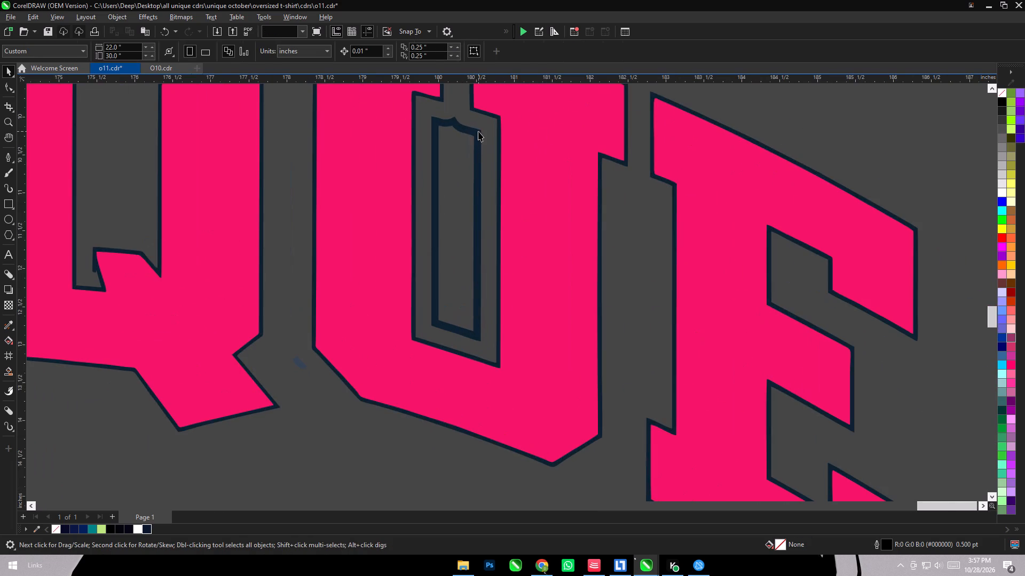
key(Delete)
scroll(478, 133, down, 6)
scroll(452, 98, up, 5)
Delete the thin navy edge shapes around the pink Q, U and E, including the one inside the Q's opening.
click(466, 107)
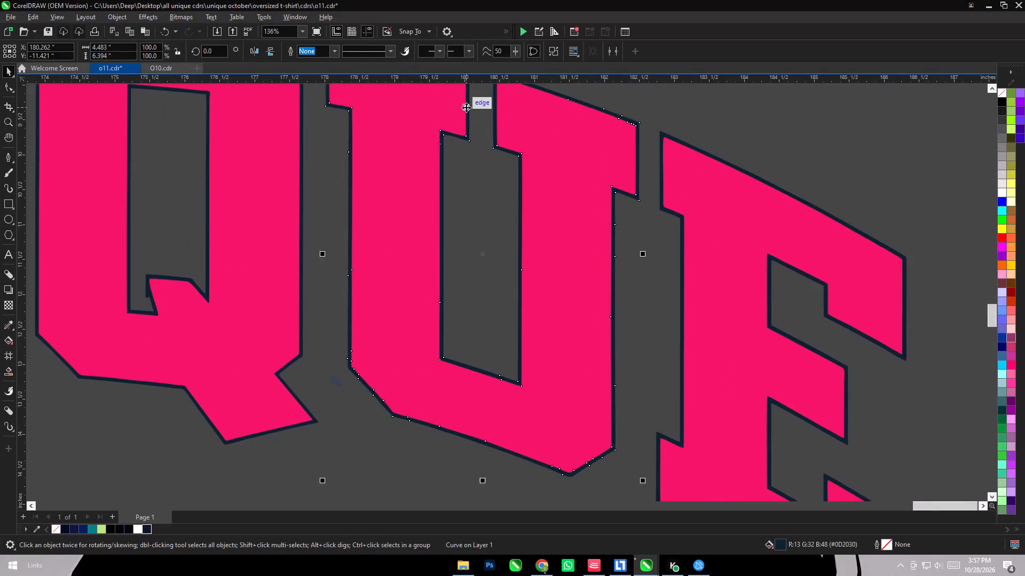
key(Delete)
click(303, 110)
key(Delete)
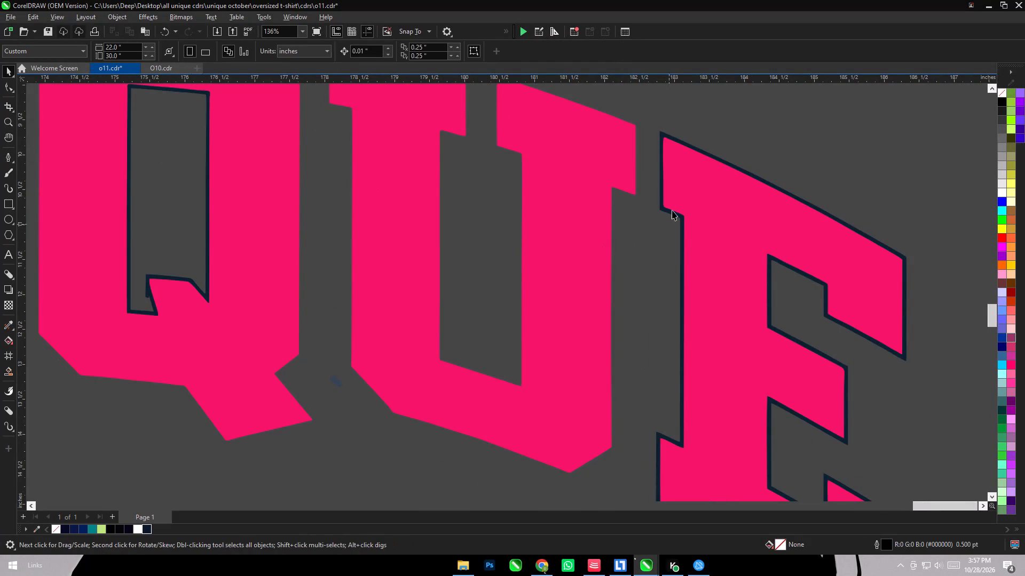
click(662, 136)
key(Delete)
scroll(696, 233, down, 6)
scroll(343, 159, up, 4)
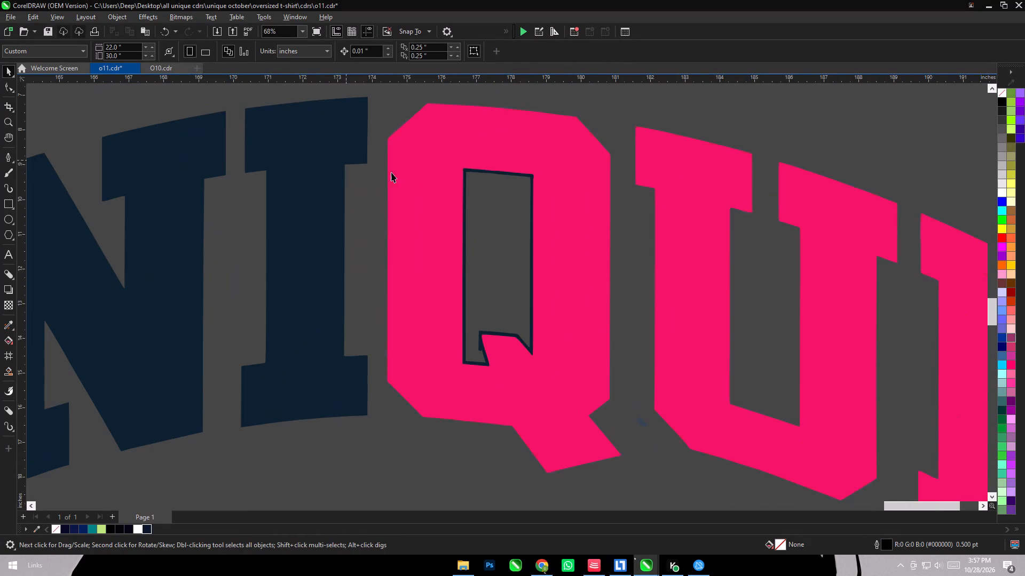
click(476, 171)
key(Delete)
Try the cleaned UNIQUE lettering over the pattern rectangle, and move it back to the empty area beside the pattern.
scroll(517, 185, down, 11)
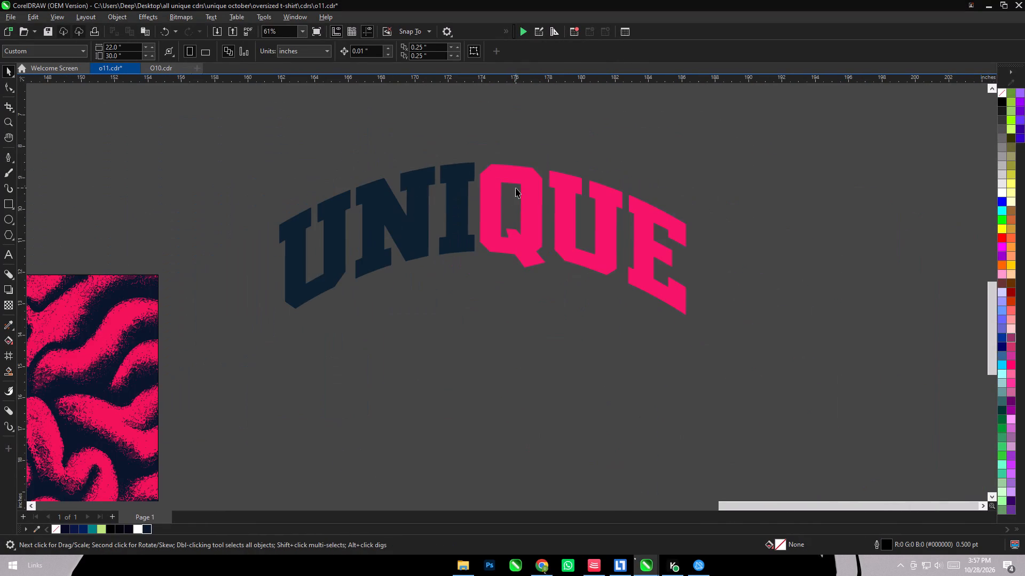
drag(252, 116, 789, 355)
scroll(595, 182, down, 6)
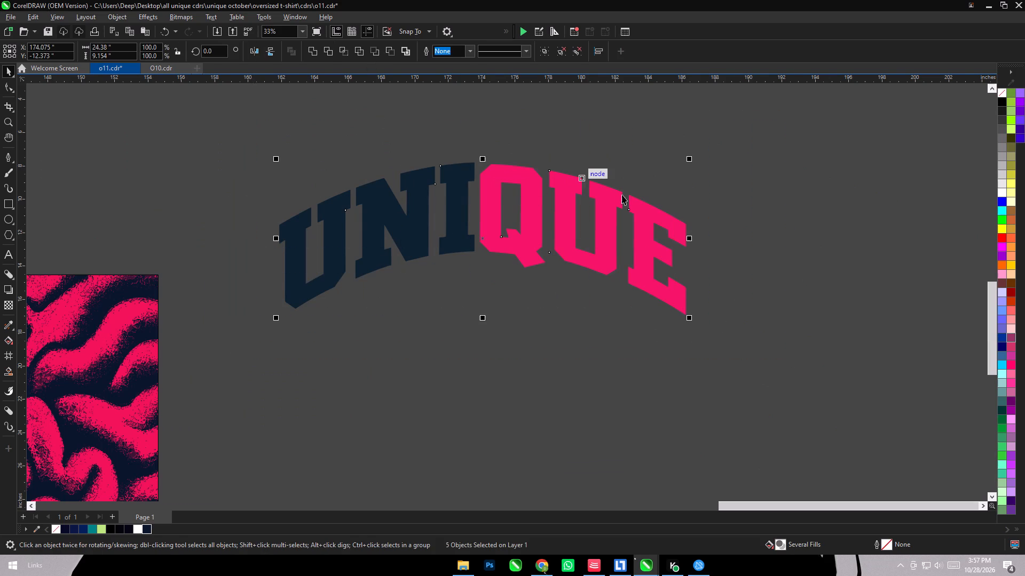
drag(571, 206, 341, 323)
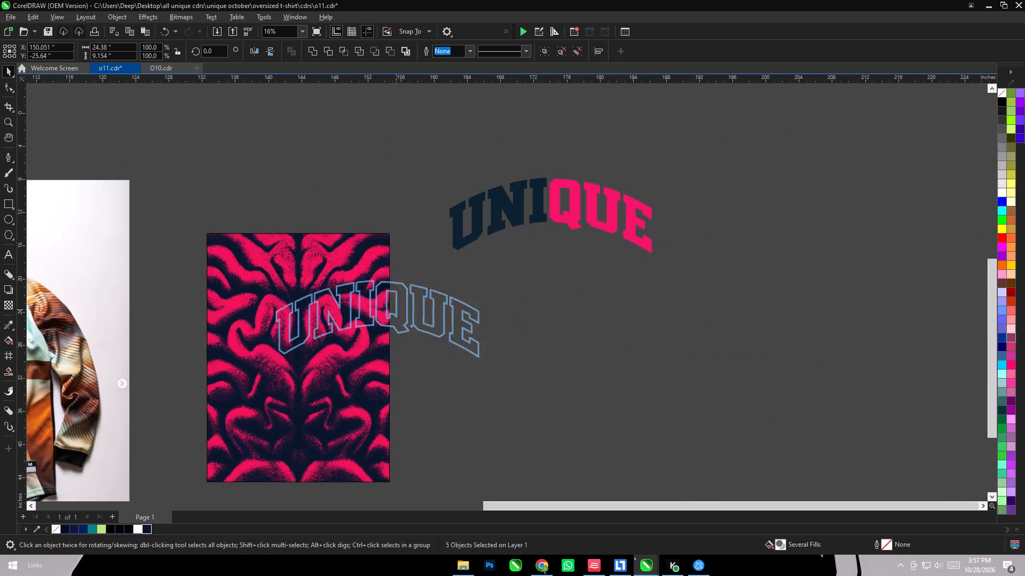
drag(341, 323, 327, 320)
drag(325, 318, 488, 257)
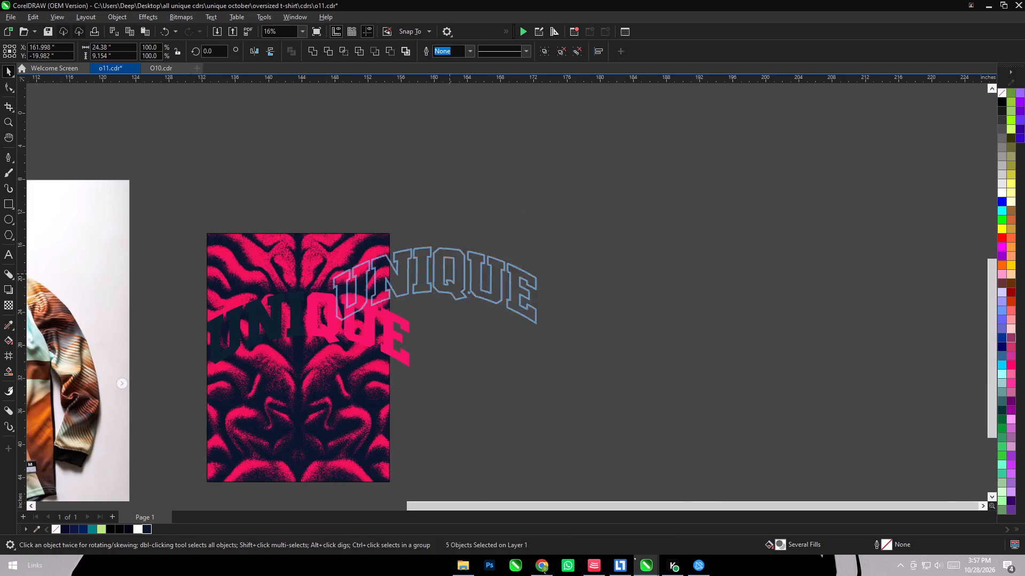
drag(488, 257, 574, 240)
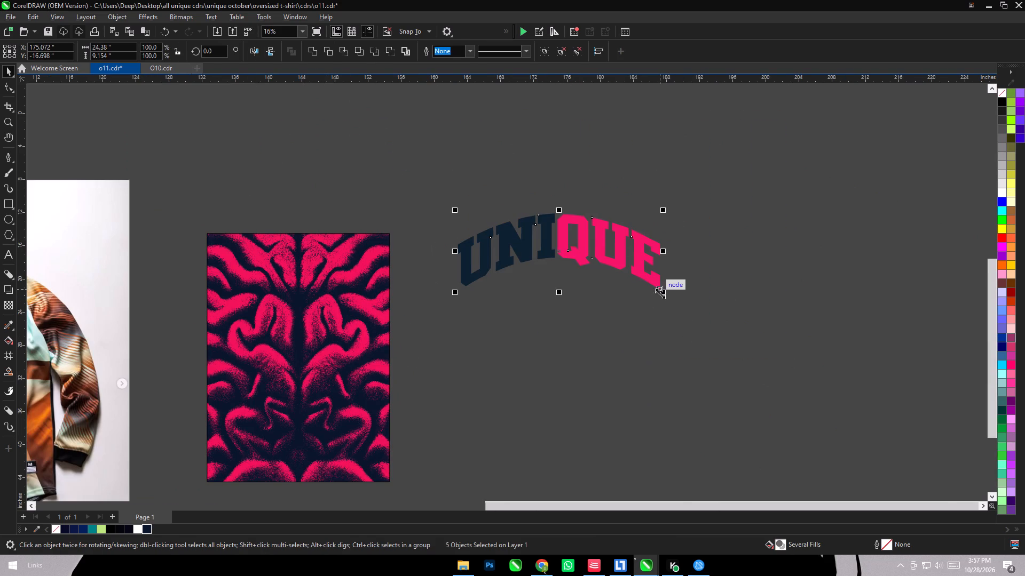
Recolour the UNI letters with the dark navy #0A162D from the document palette.
click(605, 332)
drag(406, 162, 563, 346)
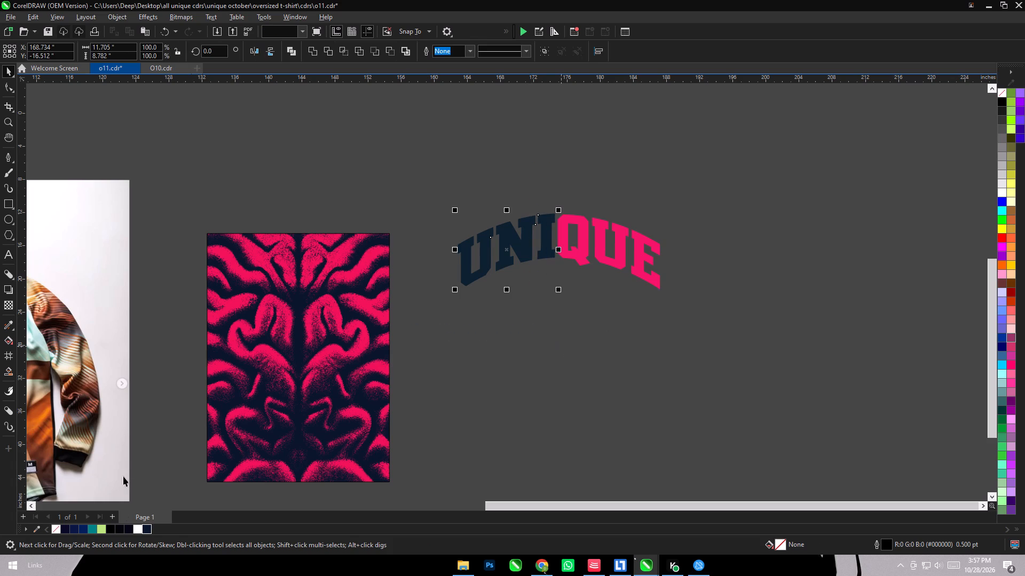
click(149, 527)
click(562, 393)
Weld the navy UNI letters into one curve and the pink QUE letters into another.
drag(414, 137, 557, 334)
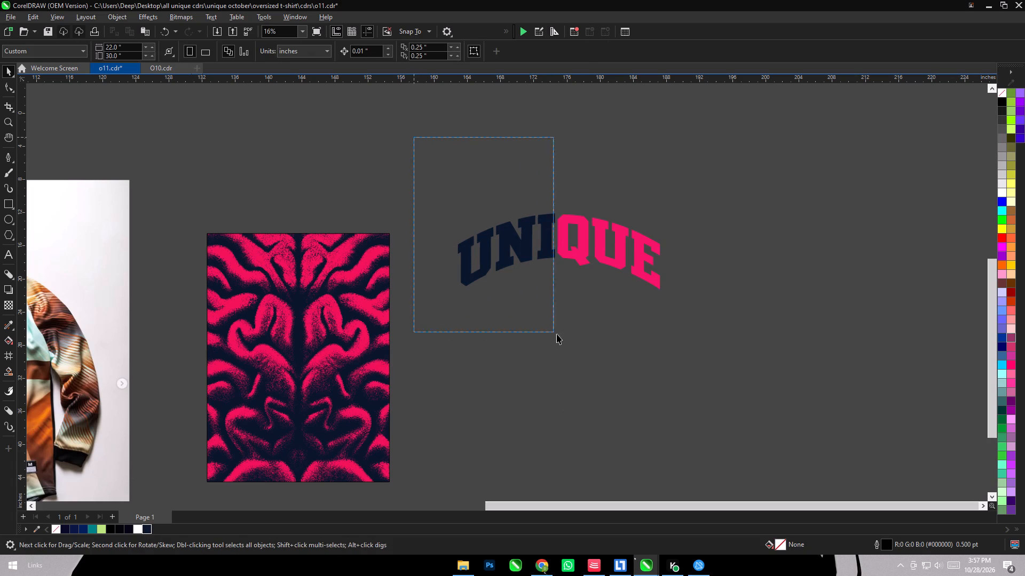
drag(557, 334, 562, 340)
click(563, 340)
drag(396, 149, 567, 348)
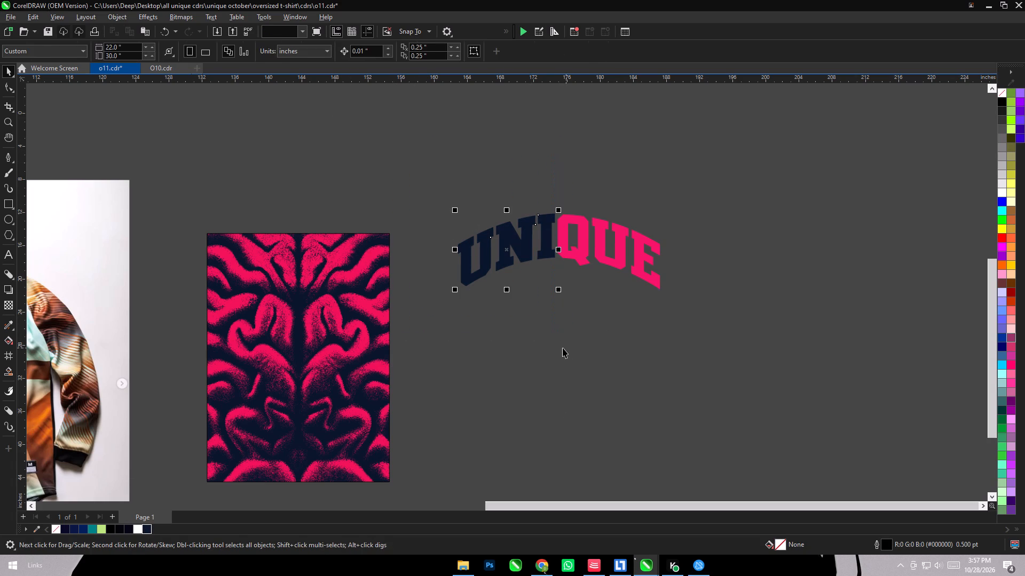
click(309, 53)
drag(523, 156, 770, 367)
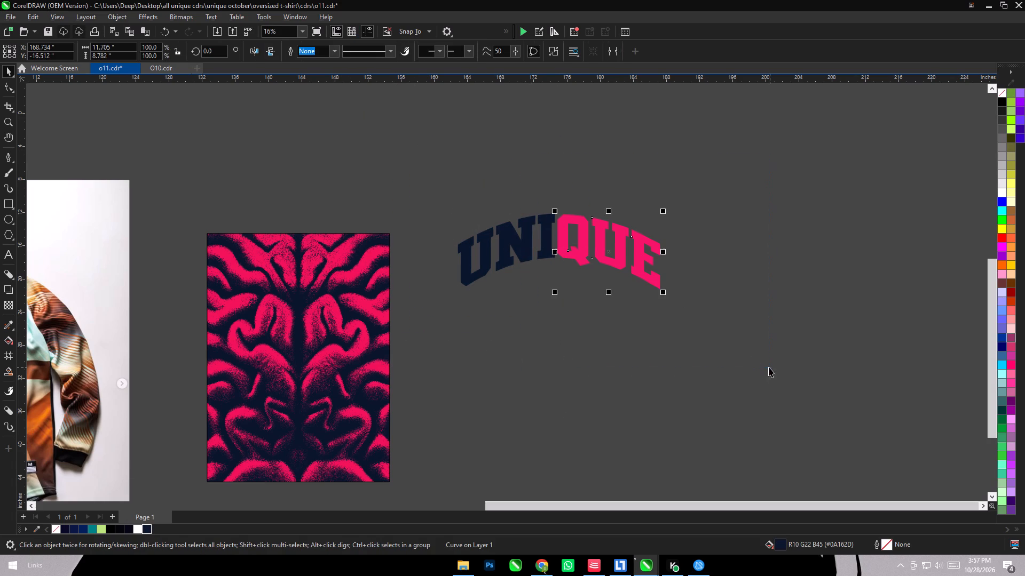
click(309, 50)
click(563, 207)
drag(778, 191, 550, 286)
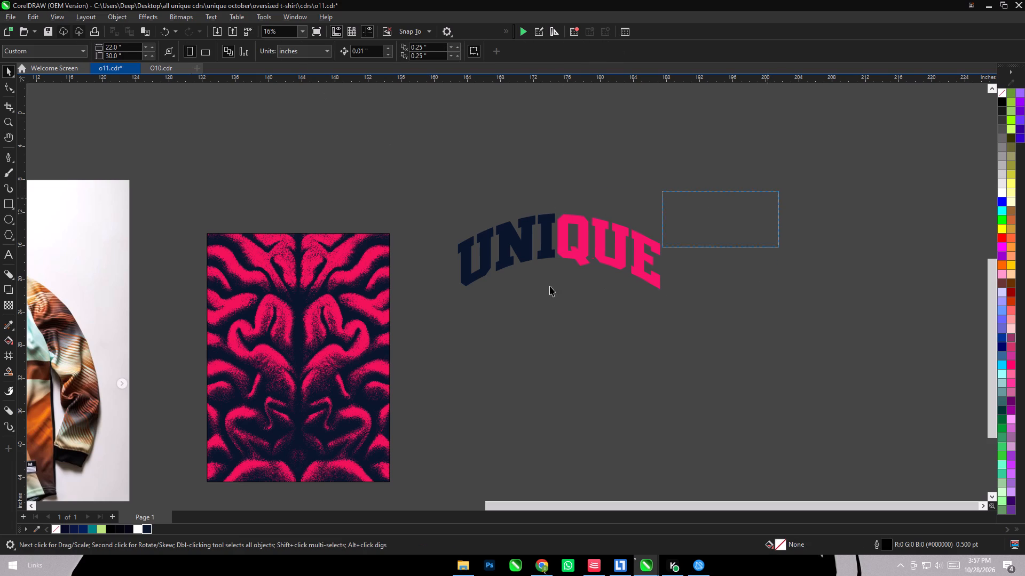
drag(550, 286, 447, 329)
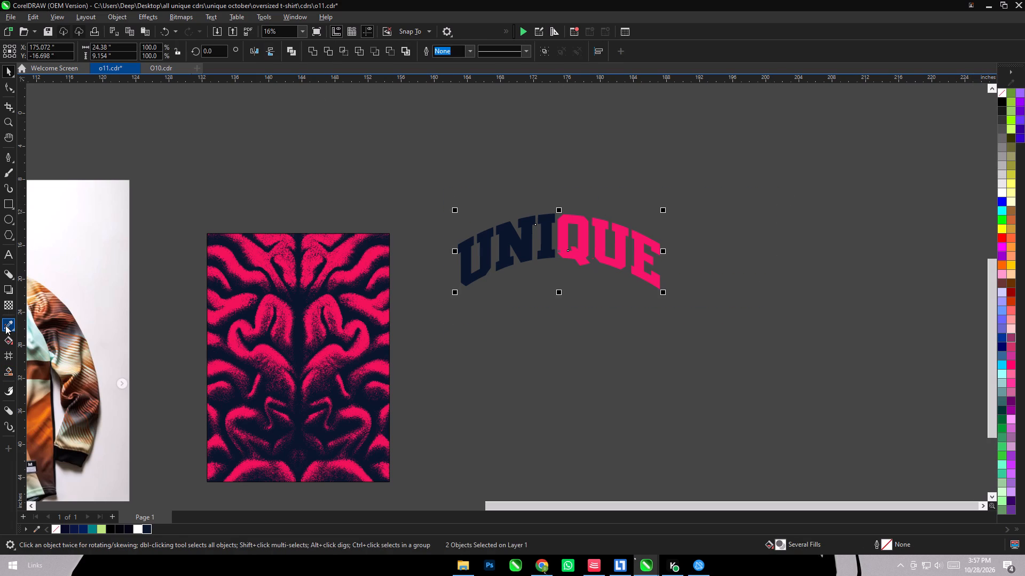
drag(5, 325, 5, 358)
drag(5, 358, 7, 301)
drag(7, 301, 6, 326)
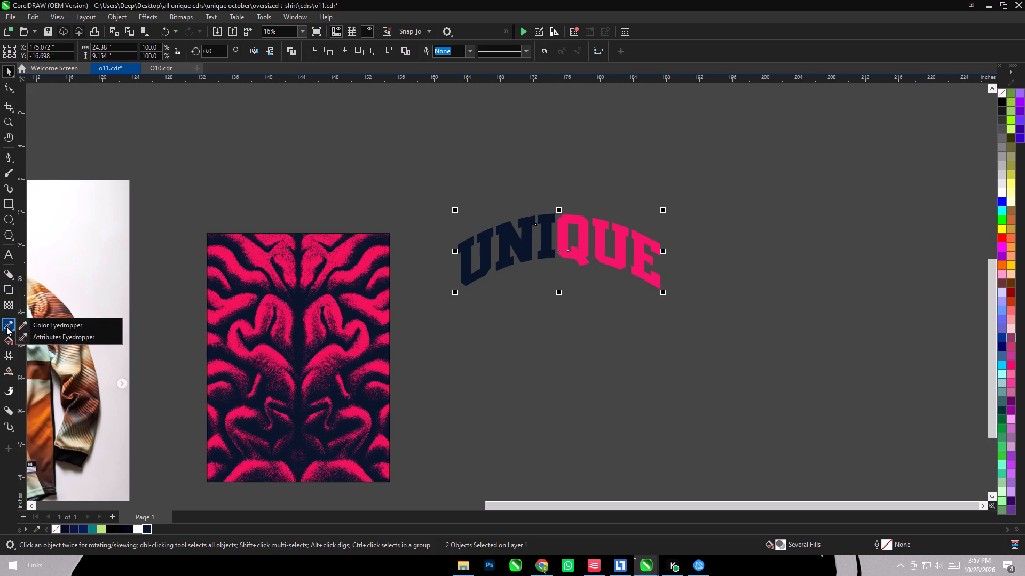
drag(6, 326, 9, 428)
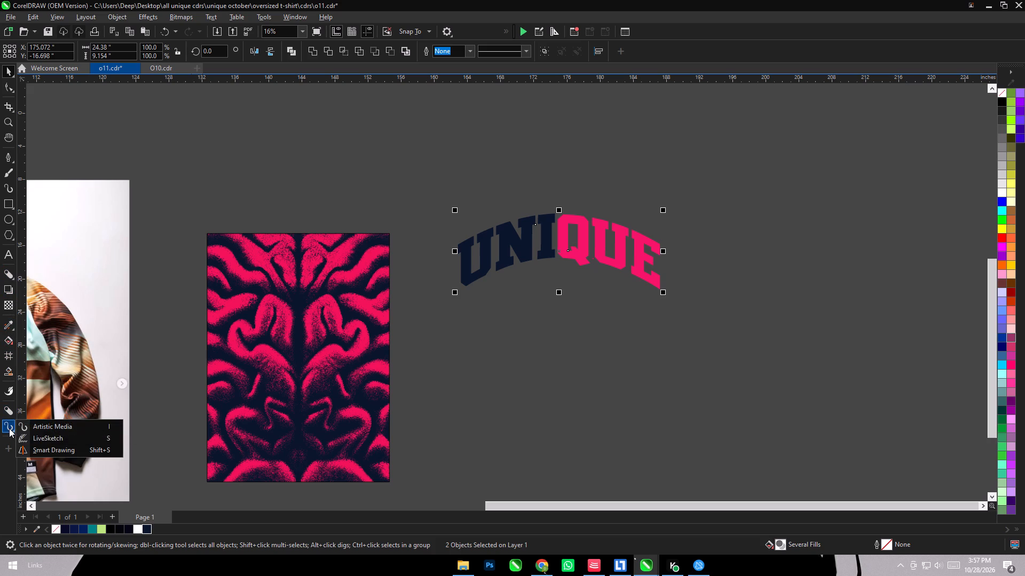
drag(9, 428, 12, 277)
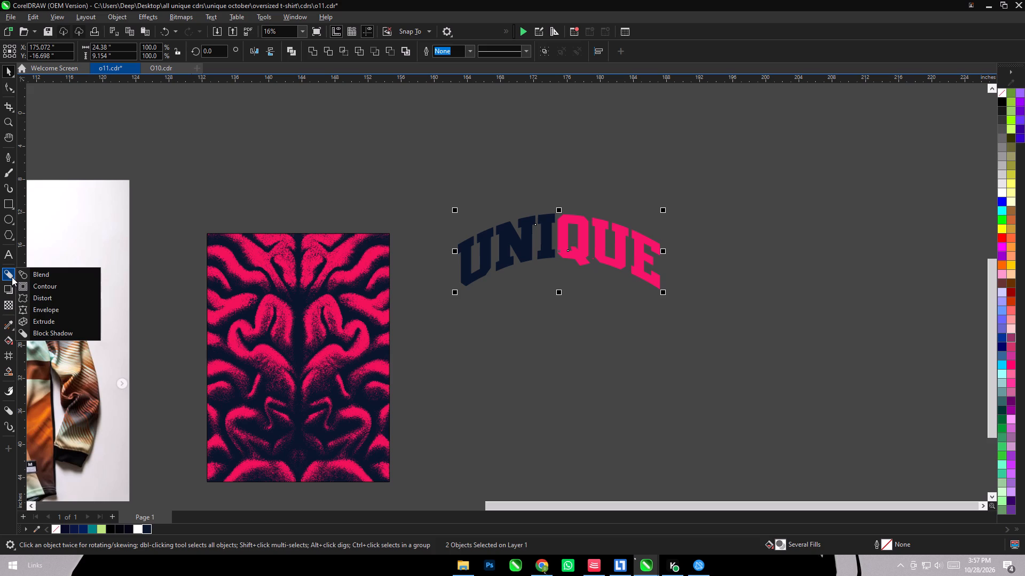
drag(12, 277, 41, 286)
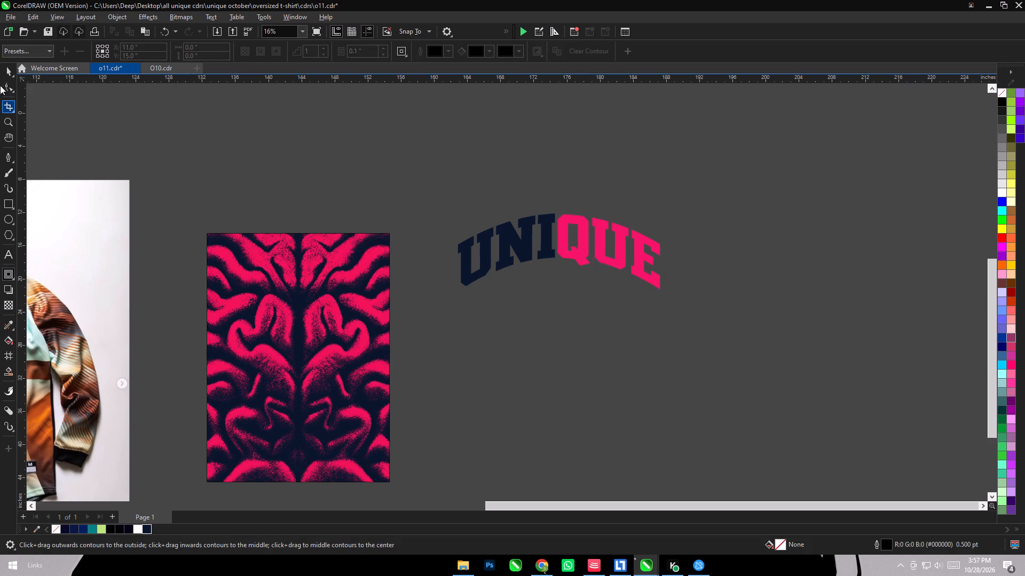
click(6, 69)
Undo the weld of the pink QUE letters and delete the small stray shape between the Q and the U.
drag(720, 333, 713, 326)
scroll(612, 250, up, 14)
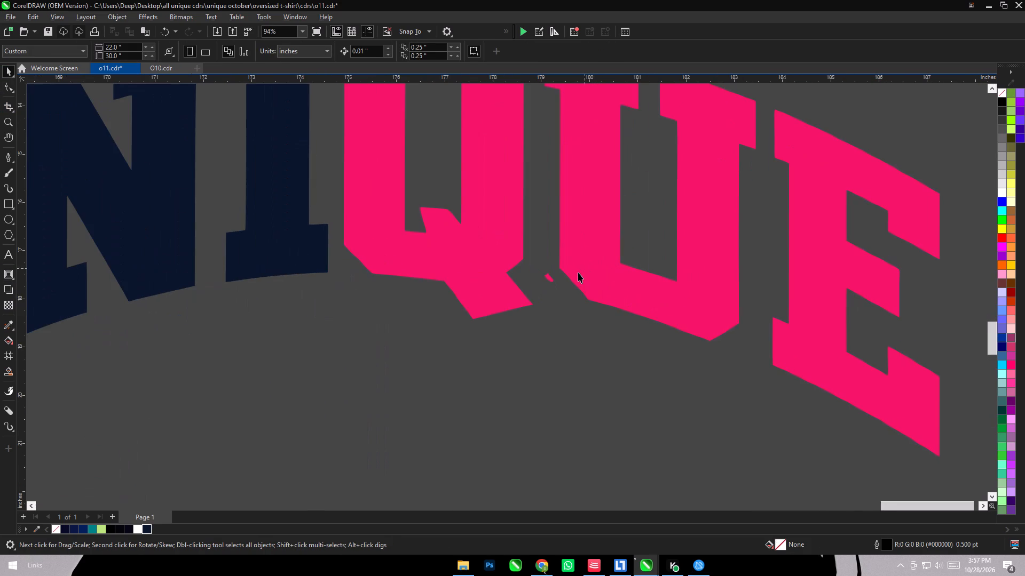
drag(578, 273, 649, 272)
key(ctrl+z)
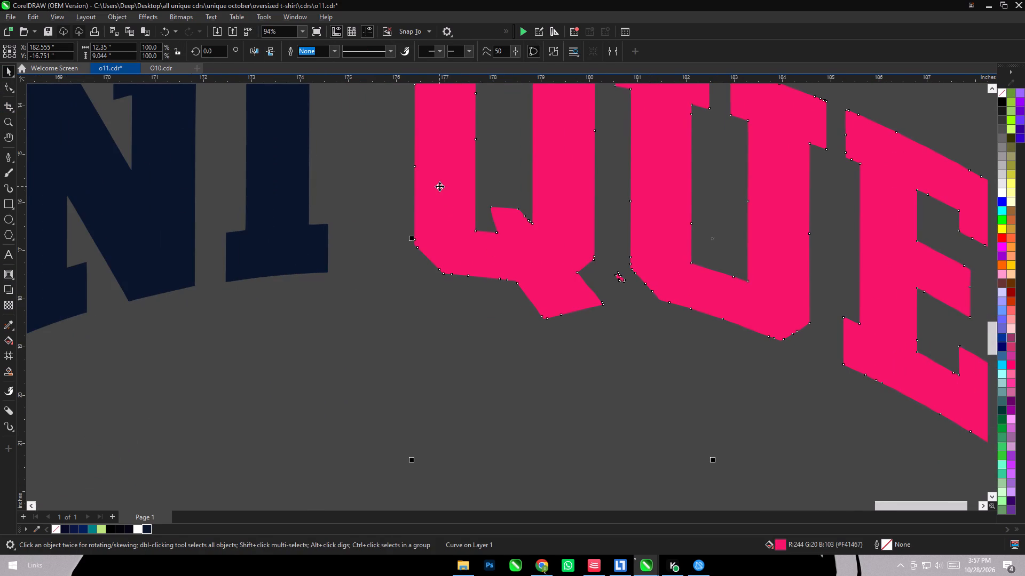
key(ctrl+z)
click(504, 356)
drag(504, 377, 576, 271)
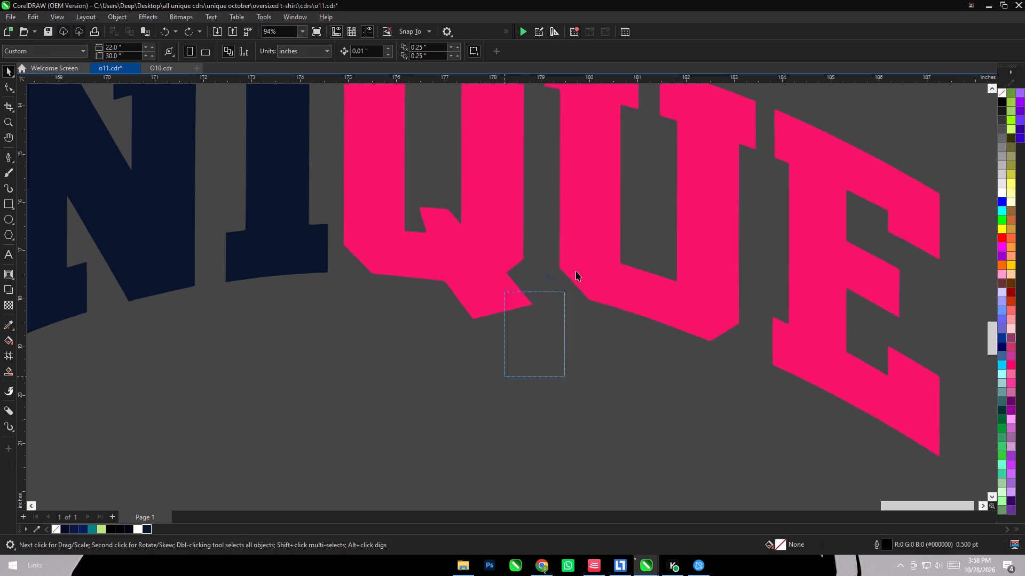
drag(576, 271, 581, 262)
key(Delete)
Ungroup the pink QUE letters and weld them into one curve.
scroll(531, 282, down, 10)
drag(435, 139, 552, 287)
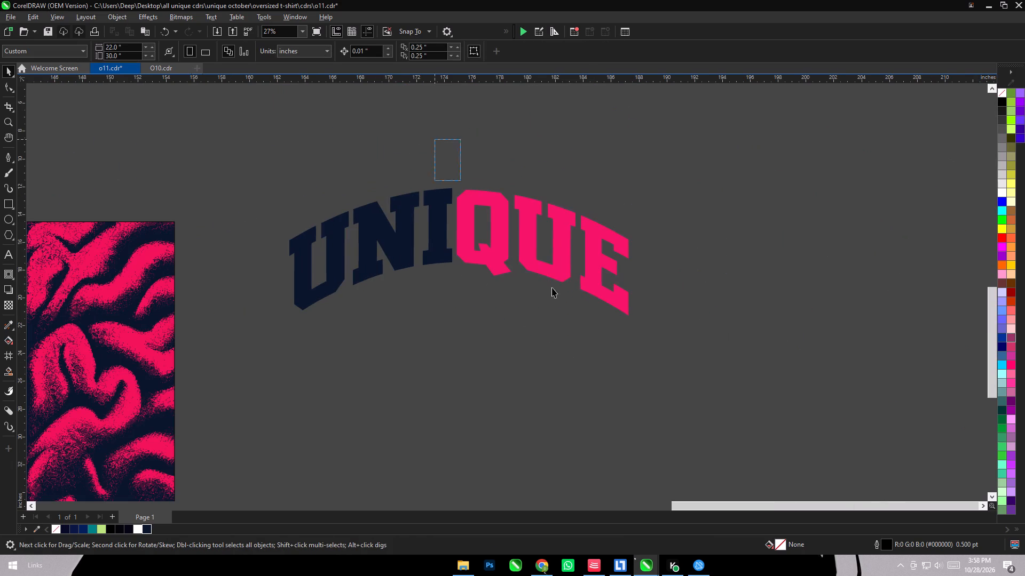
drag(552, 287, 768, 401)
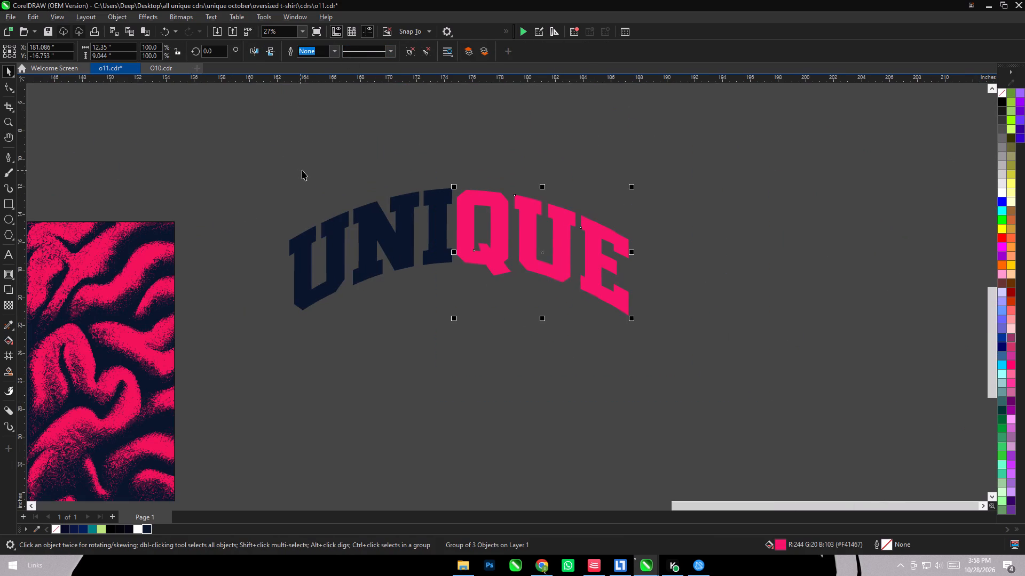
key(ctrl+u)
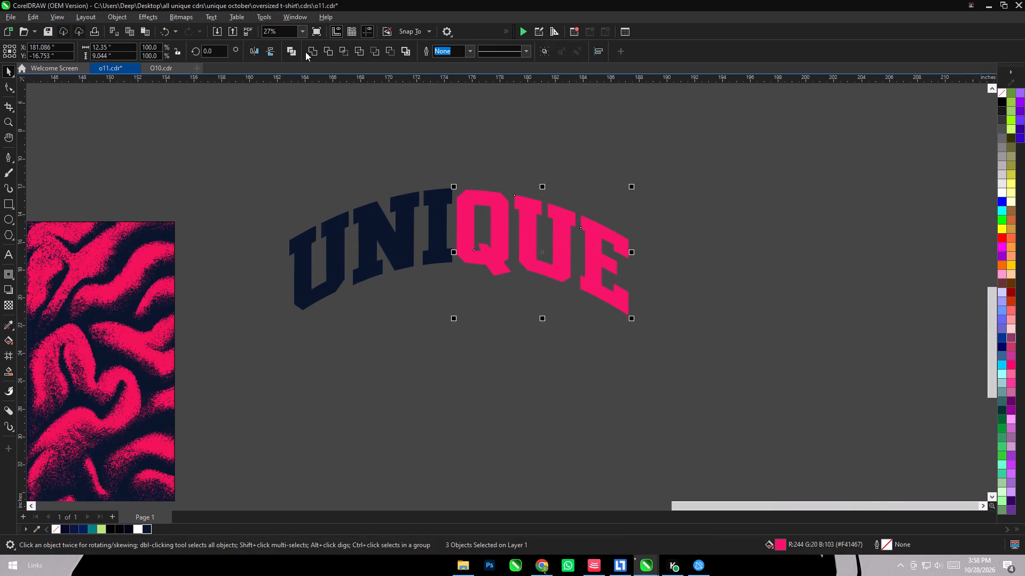
click(311, 50)
click(240, 205)
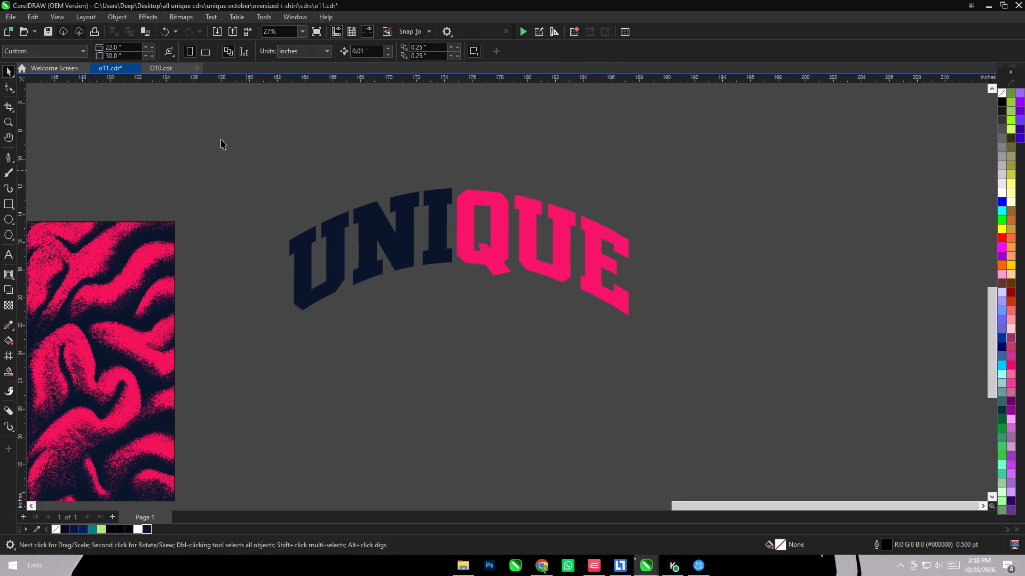
Add a one-step outside contour of about 0.41 inches around the pink QUE letters.
drag(215, 136, 769, 399)
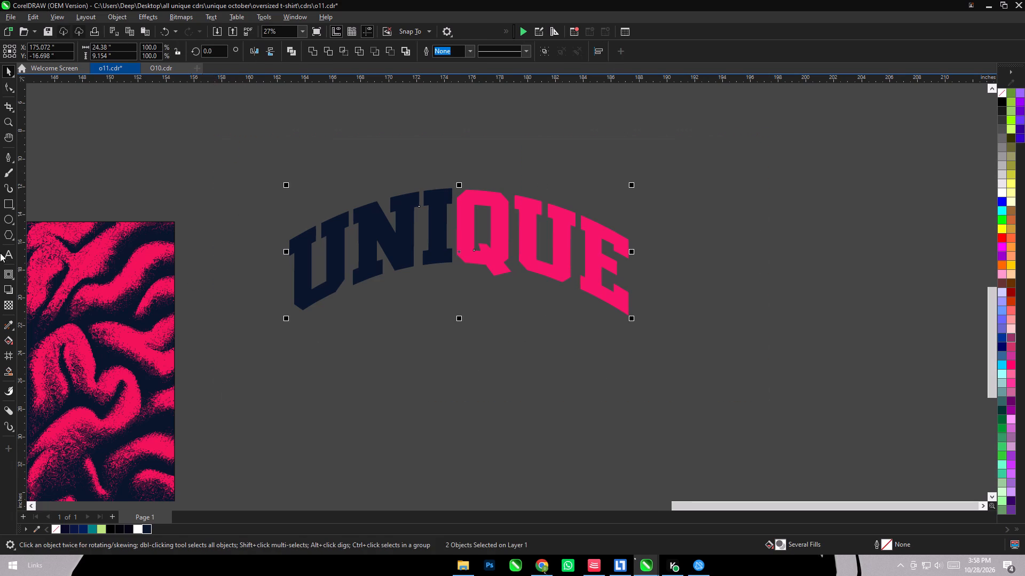
click(6, 269)
drag(452, 256, 450, 286)
drag(434, 252, 240, 219)
click(539, 306)
click(501, 193)
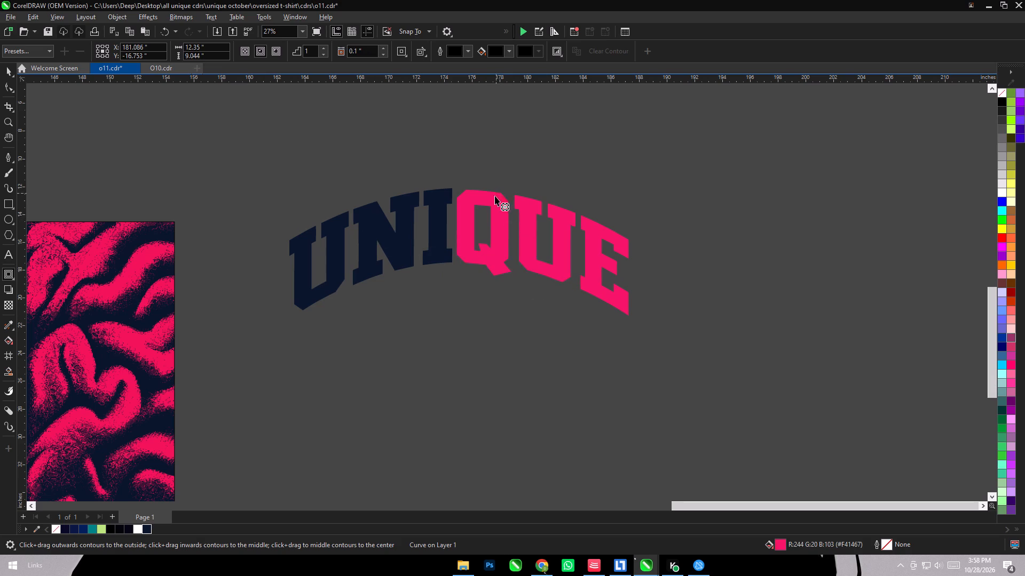
drag(495, 198, 499, 186)
drag(587, 225, 587, 198)
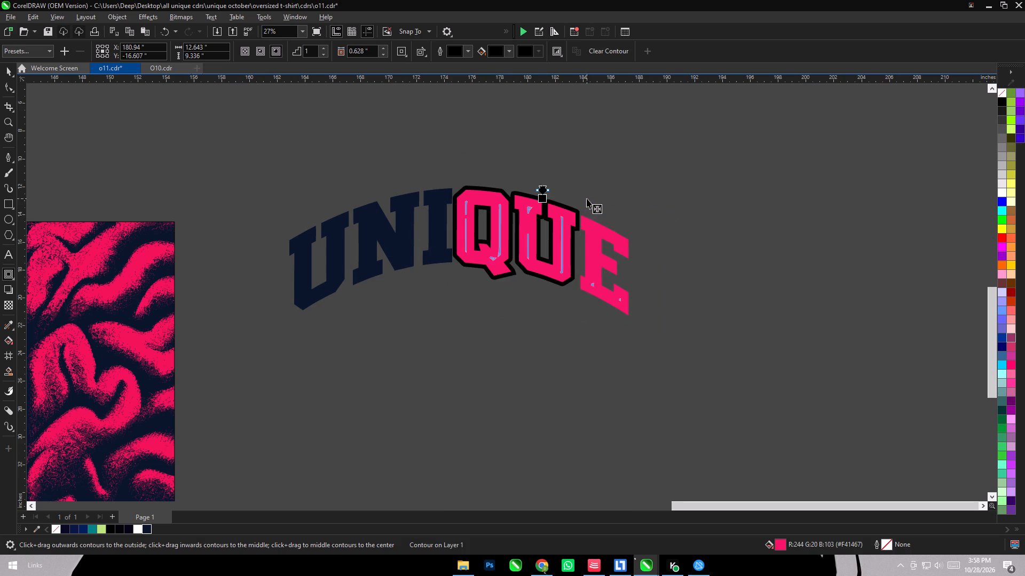
drag(587, 198, 591, 184)
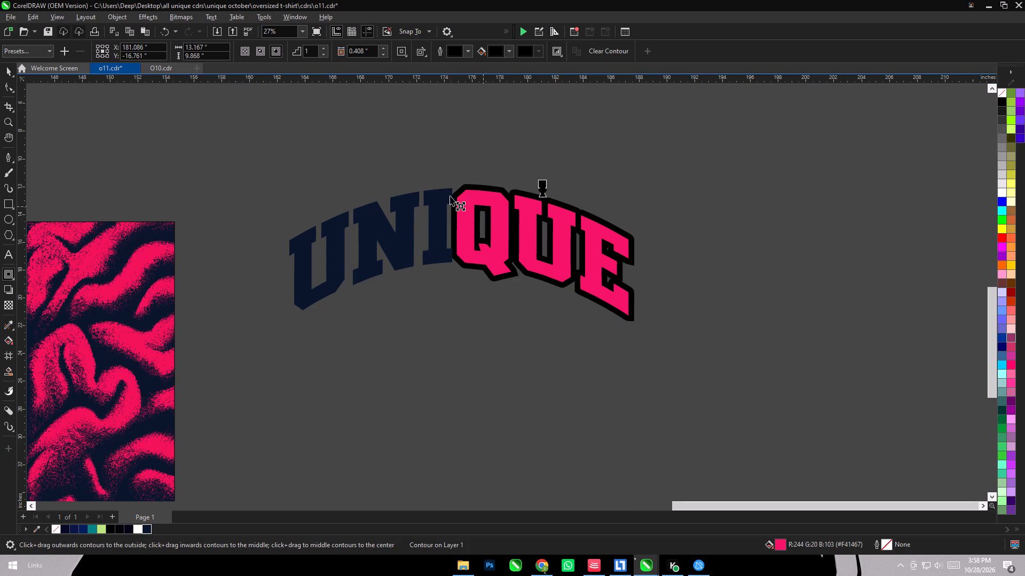
Add a one-step outside contour of about 0.3 inches around the navy UNI letters.
click(445, 196)
drag(440, 204, 447, 157)
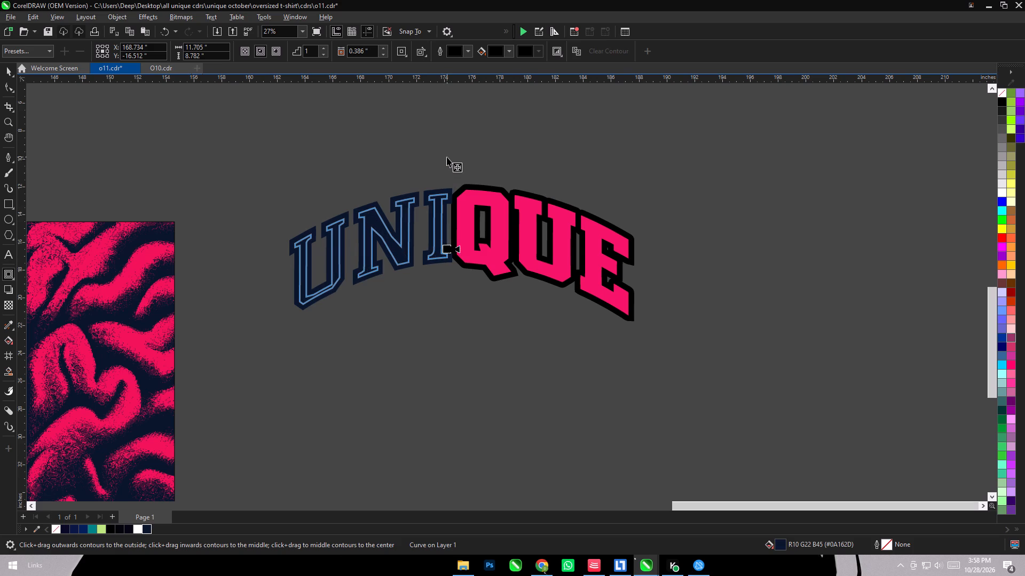
drag(447, 157, 455, 138)
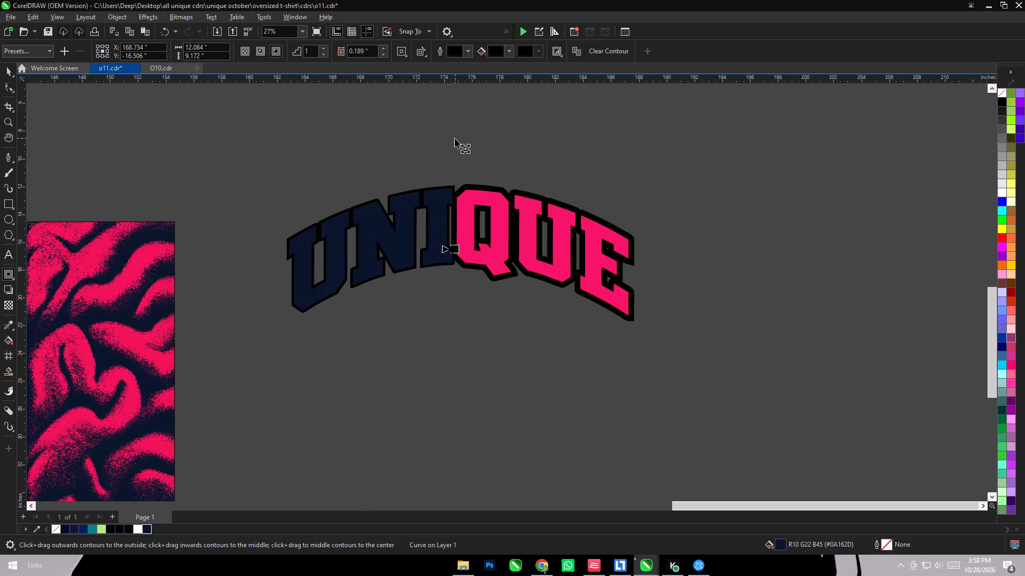
drag(445, 202, 452, 141)
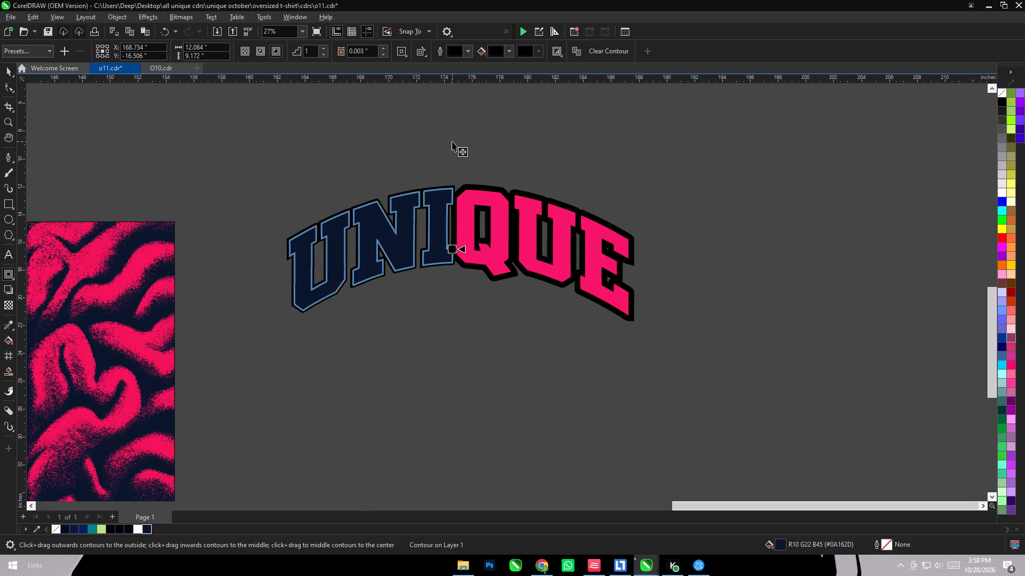
drag(452, 141, 456, 119)
click(6, 68)
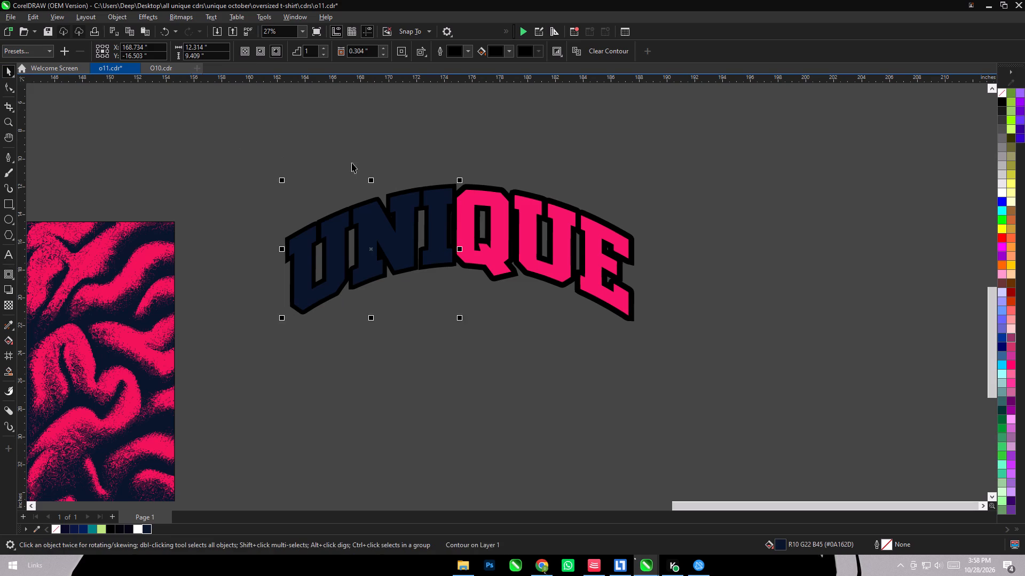
click(366, 164)
Break the black contours apart from the UNI and QUE letters.
scroll(526, 199, down, 6)
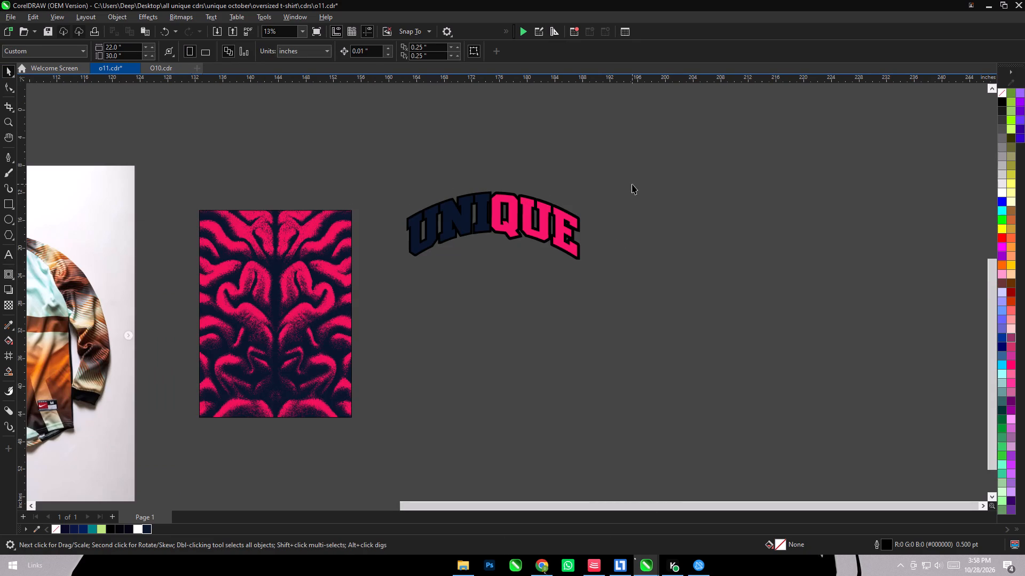
click(632, 184)
drag(372, 150, 668, 299)
right_click(538, 226)
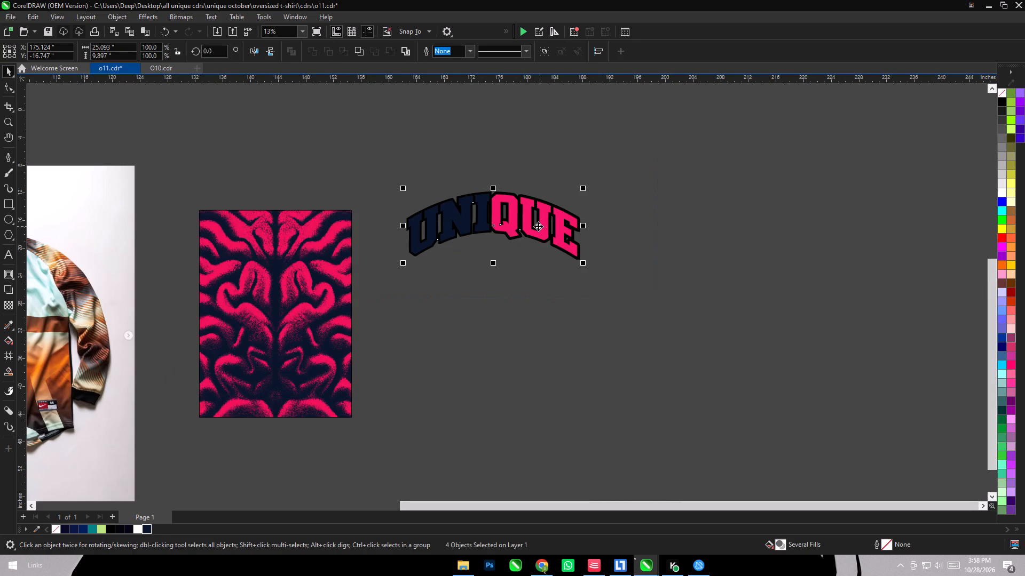
click(560, 235)
click(522, 289)
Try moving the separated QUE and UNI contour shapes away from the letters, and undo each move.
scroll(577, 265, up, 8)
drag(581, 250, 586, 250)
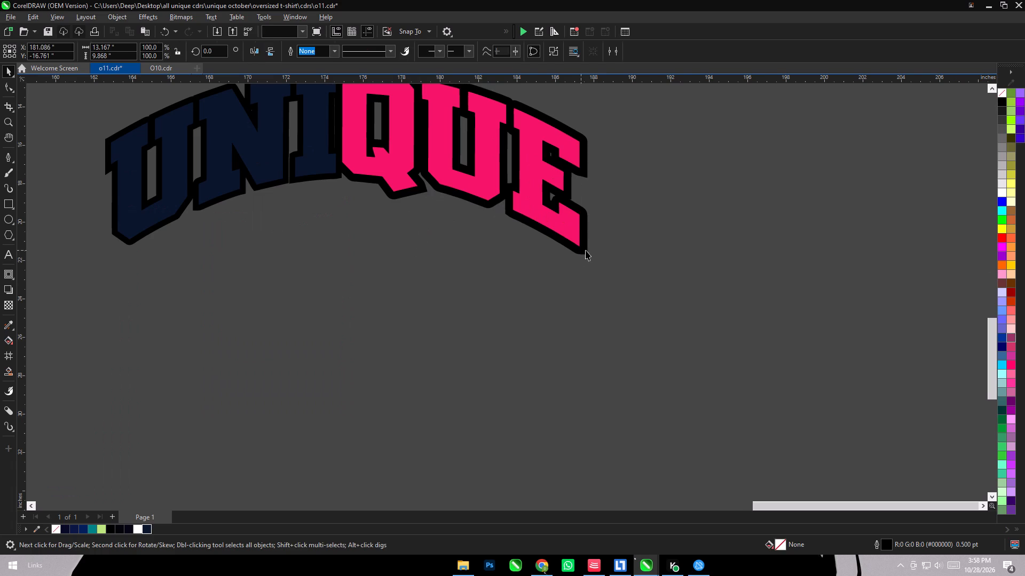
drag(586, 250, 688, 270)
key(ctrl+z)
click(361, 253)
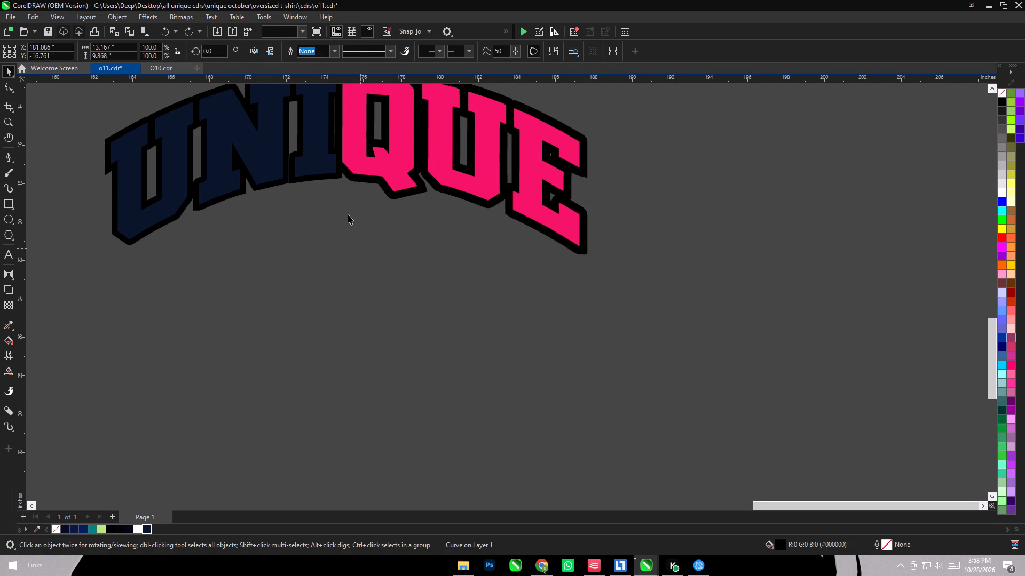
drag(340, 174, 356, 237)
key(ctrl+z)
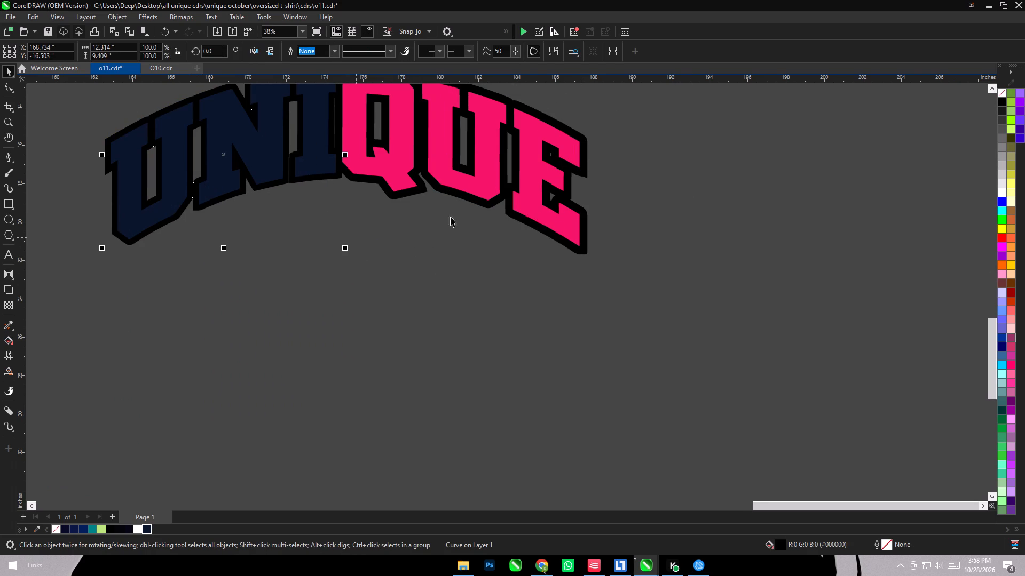
Fill both black contour shapes behind the UNIQUE lettering with white.
shift+click(412, 194)
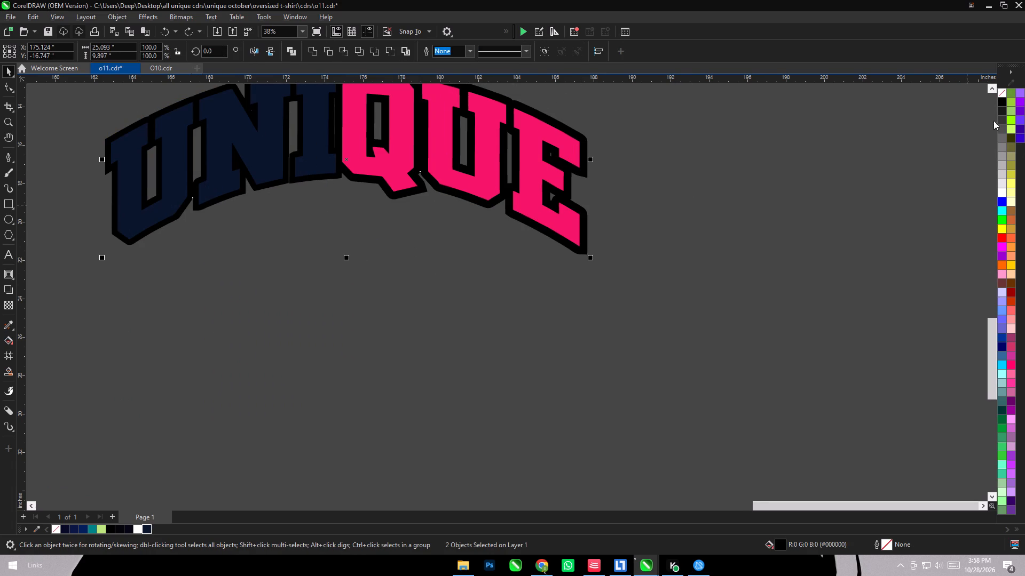
click(1000, 191)
click(787, 283)
Group the UNI and QUE letters together with their white outlines.
scroll(417, 301, down, 6)
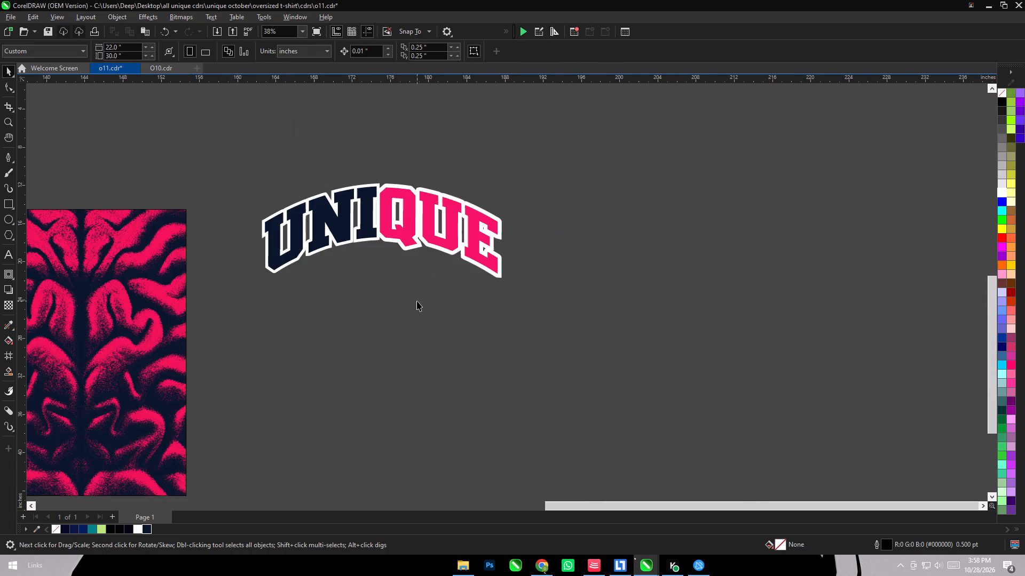
click(573, 259)
drag(584, 142, 143, 323)
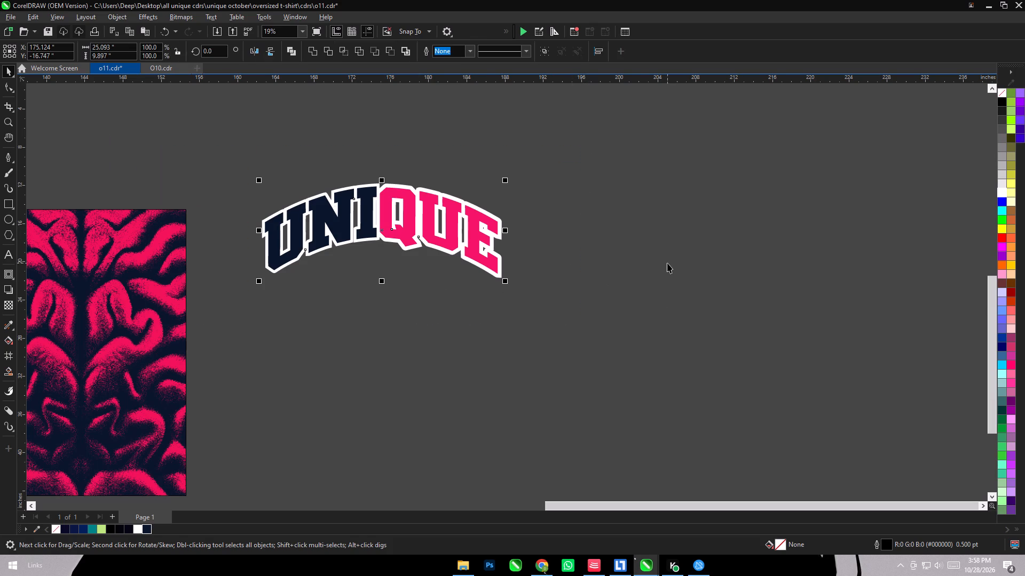
key(ctrl+g)
Sample the pink from the brain-like pattern into the document palette.
scroll(720, 219, down, 5)
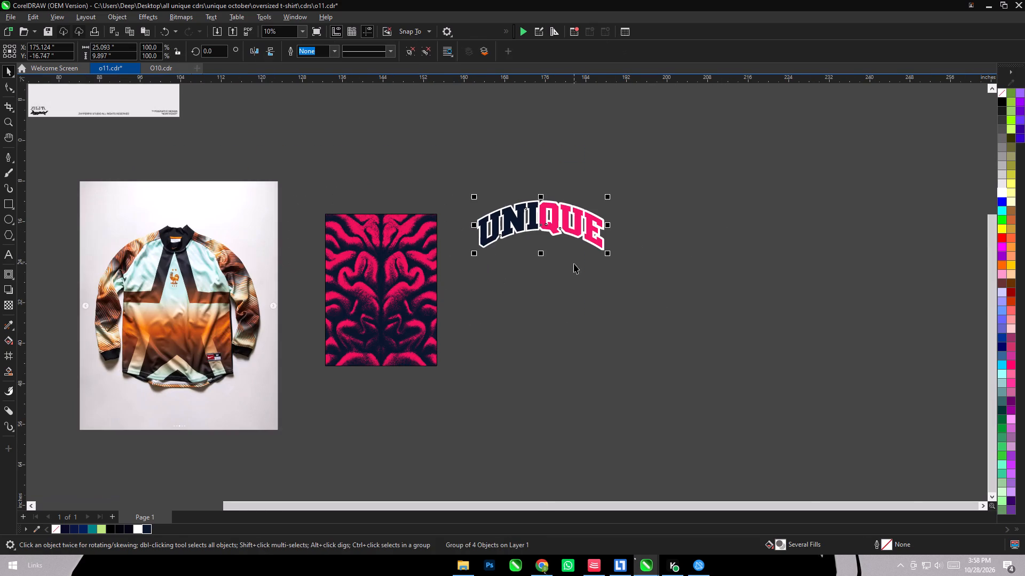
click(35, 527)
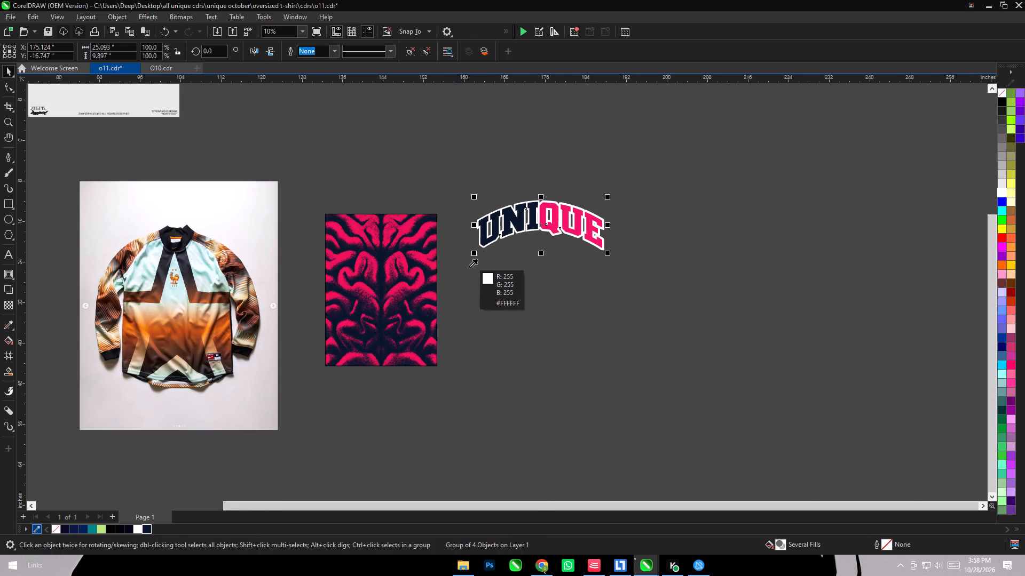
click(420, 284)
click(610, 314)
scroll(587, 232, up, 6)
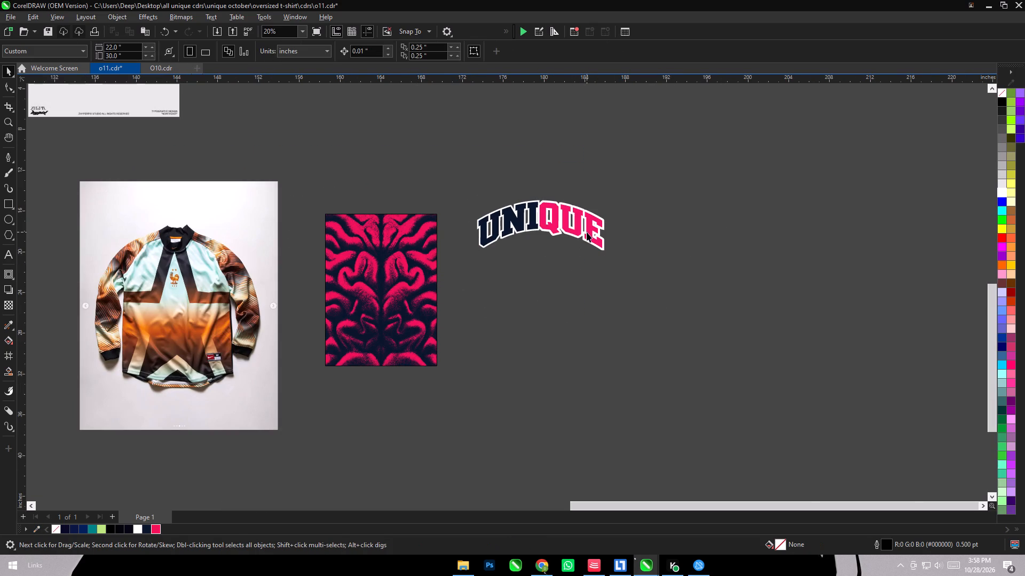
Ungroup the UNIQUE lettering and fill the QUE letters with the pink sampled from the pattern.
click(593, 233)
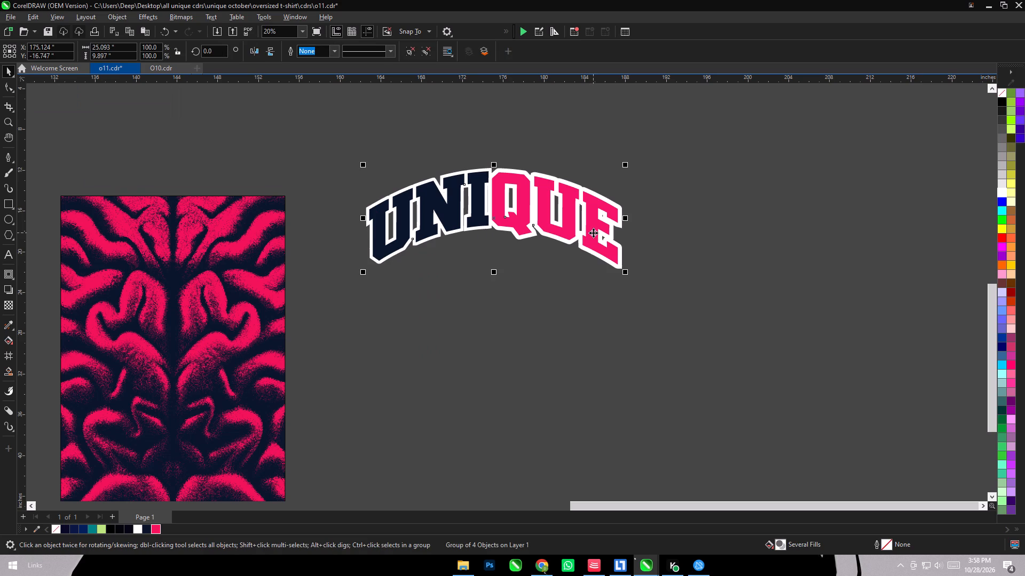
key(ctrl+u)
click(582, 339)
click(588, 247)
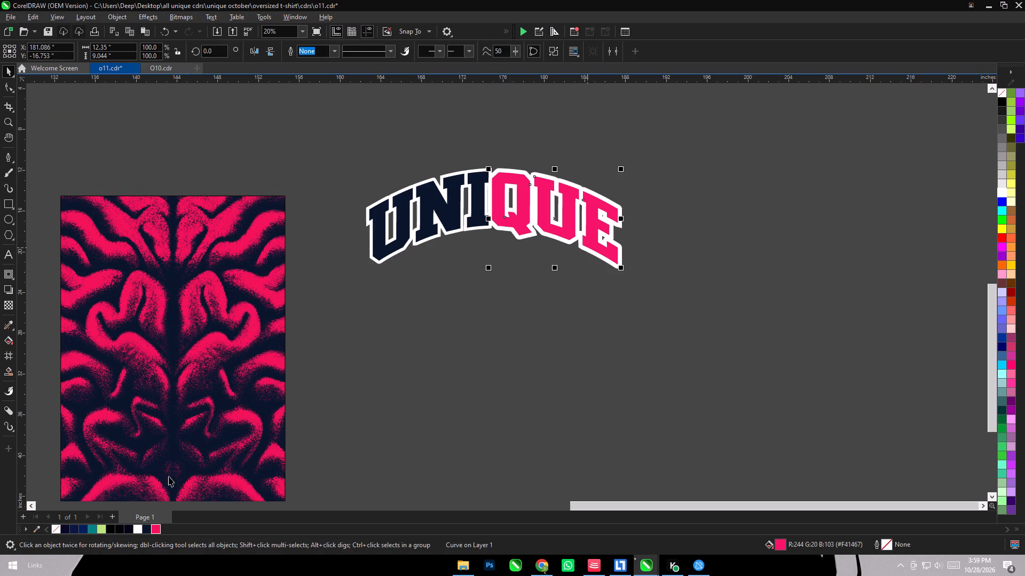
click(153, 529)
click(514, 437)
Group all the UNIQUE letters and their white outlines together again.
drag(676, 158, 313, 332)
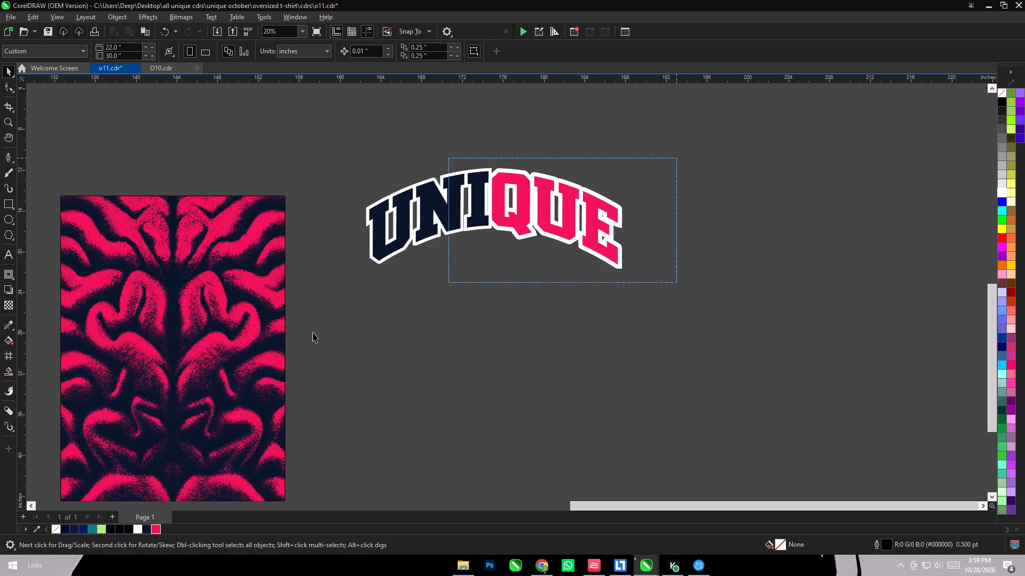
drag(313, 332, 266, 351)
key(ctrl+g)
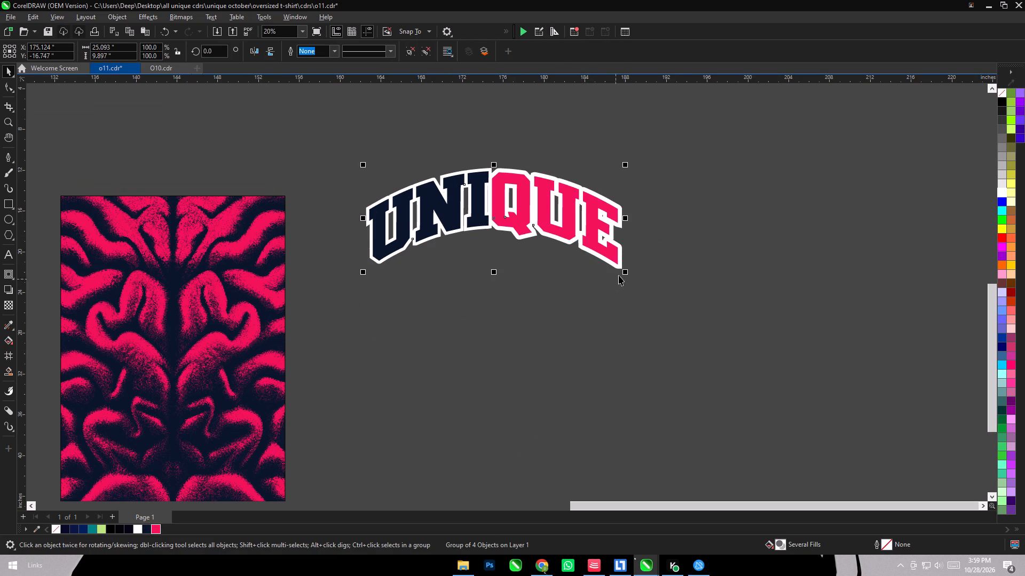
Resize the UNIQUE lettering to about 17.9 inches wide, place it over the brain-like pattern panel and centre it horizontally.
shift+drag(624, 273, 610, 249)
drag(547, 230, 507, 263)
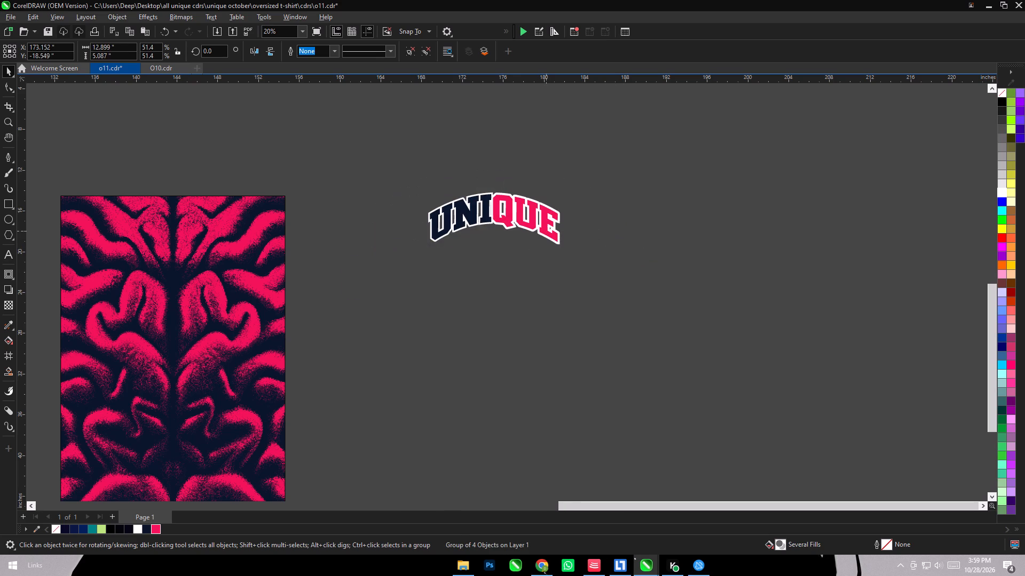
drag(507, 263, 222, 314)
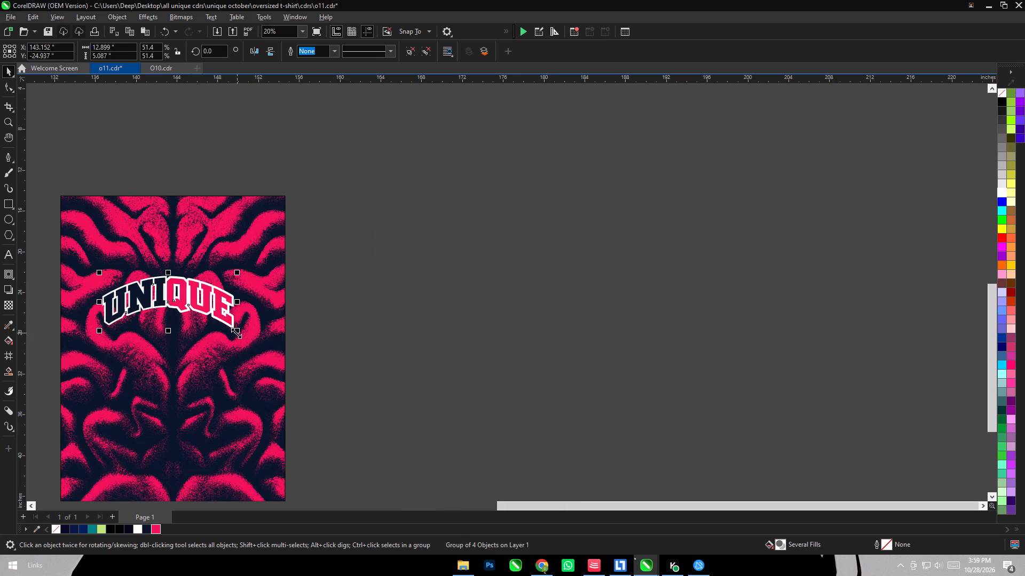
shift+drag(236, 333, 262, 348)
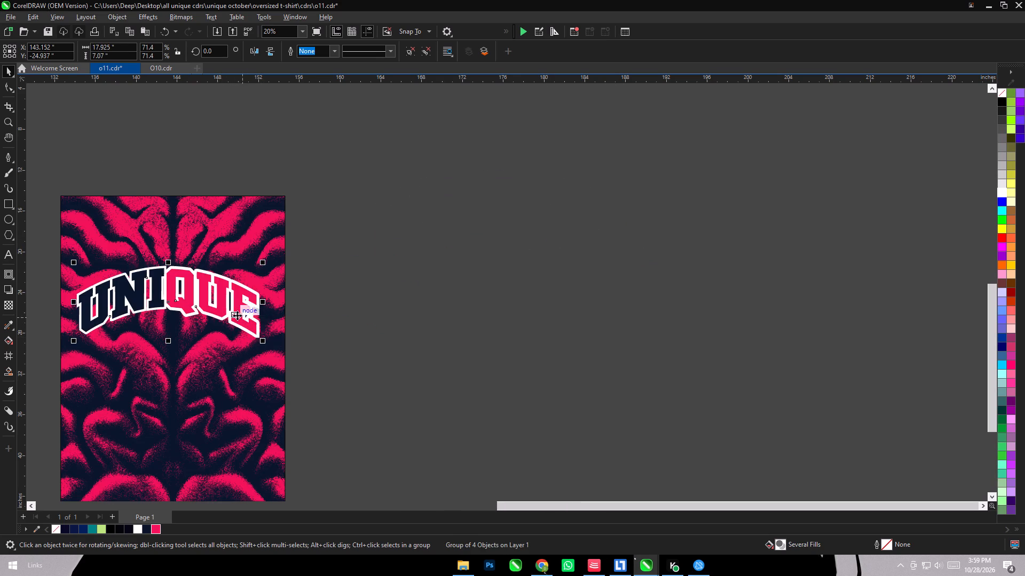
drag(237, 315, 242, 329)
shift+click(258, 396)
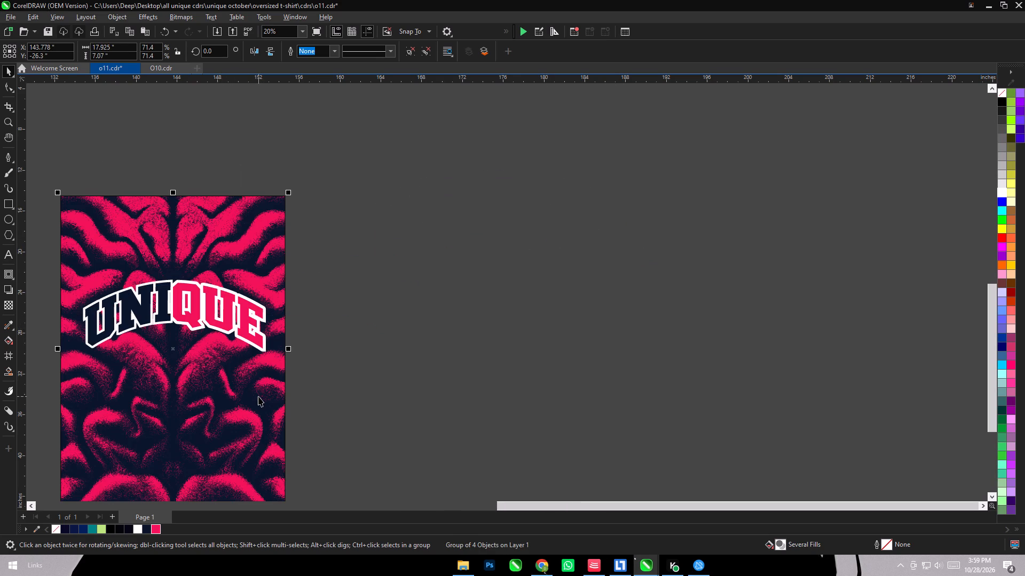
key(c)
click(467, 337)
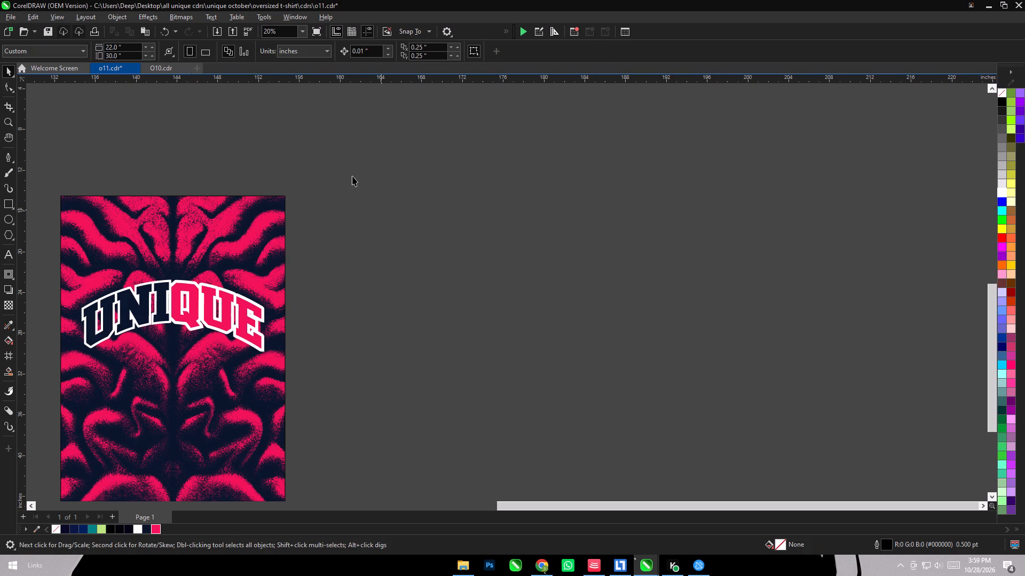
Move the UNIQUE lettering slightly higher on the pattern panel and recentre it horizontally.
scroll(351, 173, down, 3)
scroll(215, 263, up, 7)
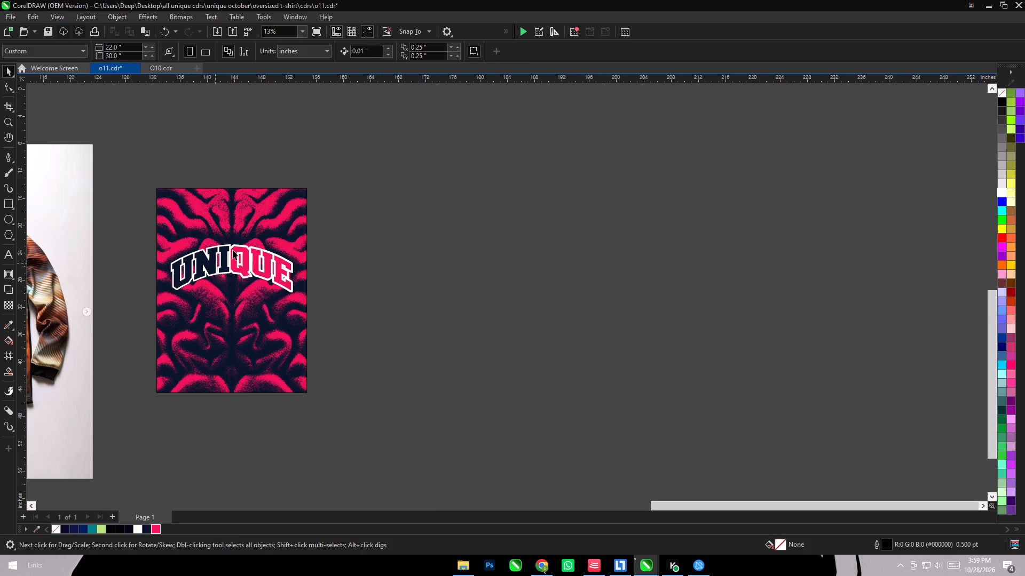
drag(235, 275, 236, 259)
shift+click(277, 364)
key(c)
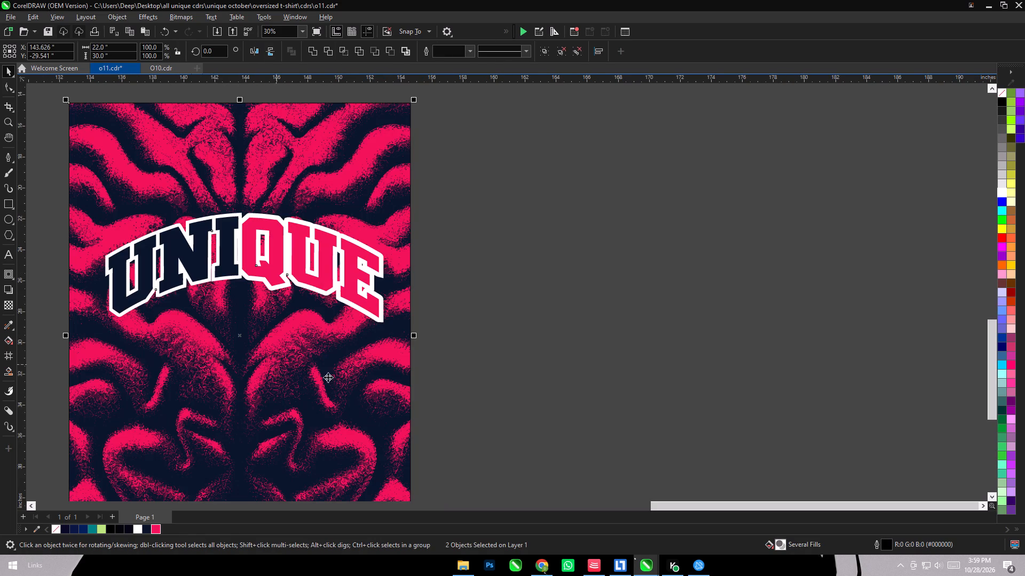
click(625, 365)
Place a copy of the pattern panel just to the right of the original and align both panels' vertical centres.
scroll(224, 213, down, 6)
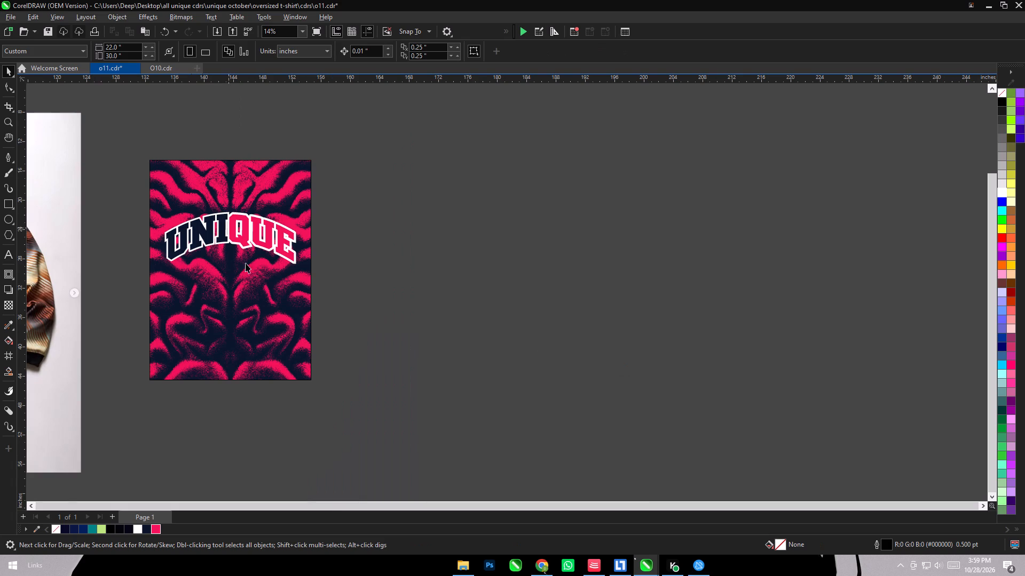
drag(277, 292, 449, 291)
right_click(449, 291)
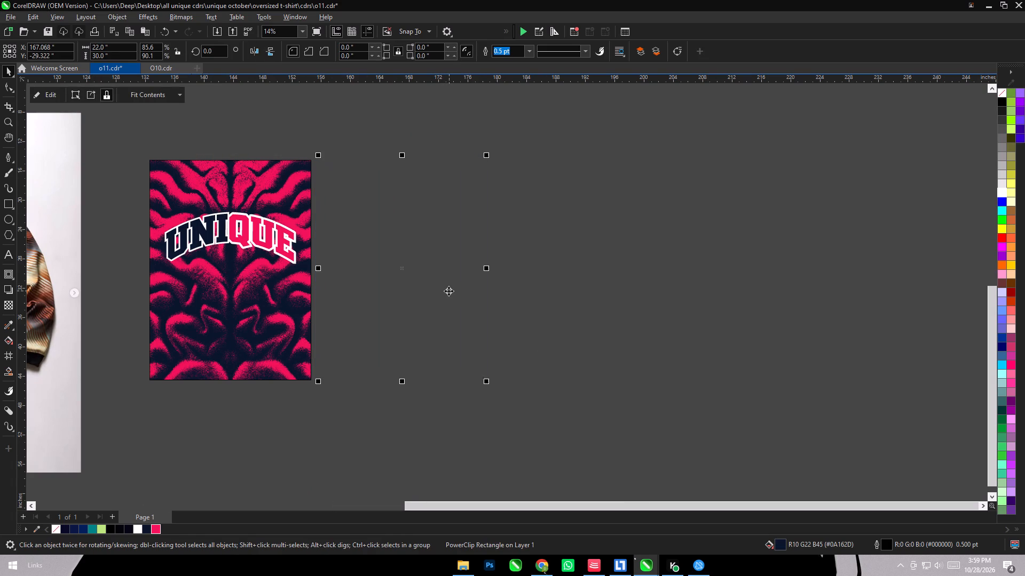
shift+click(283, 182)
key(e)
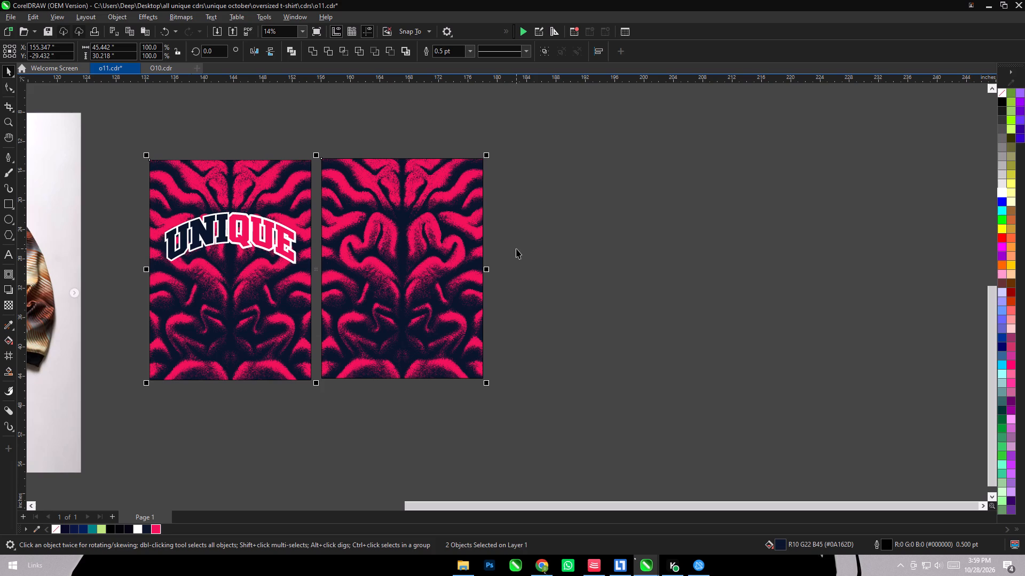
click(516, 249)
Check the SUPREME hoodie reference in Chrome, and reduce the UNIQUE lettering to about 15 inches wide, centred on its panel.
click(532, 564)
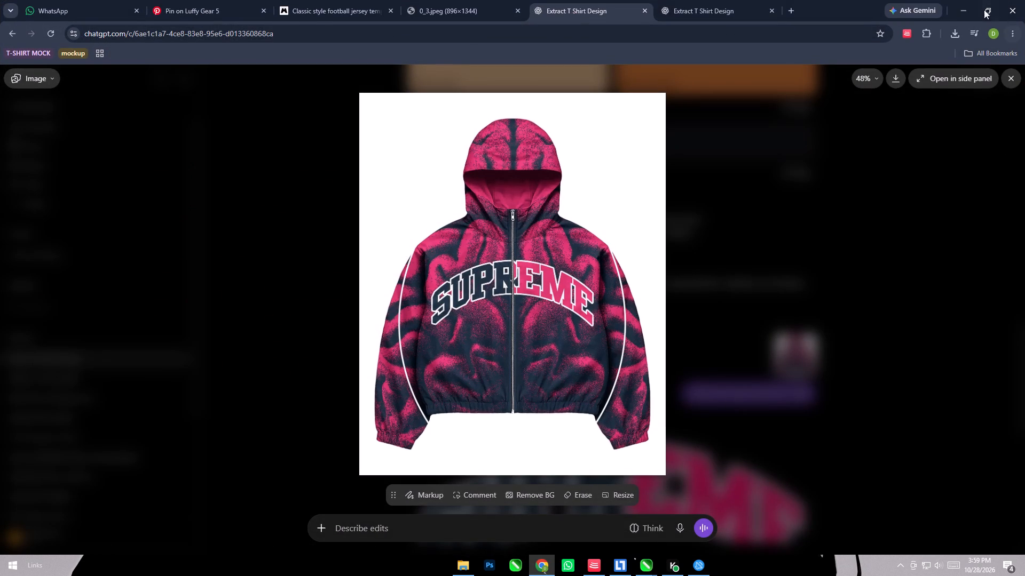
click(961, 0)
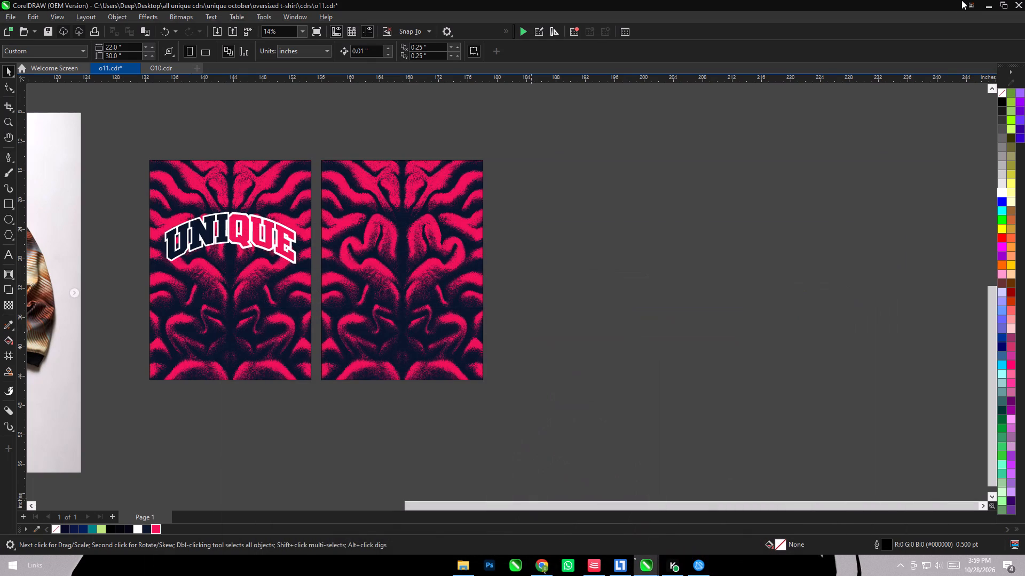
click(258, 245)
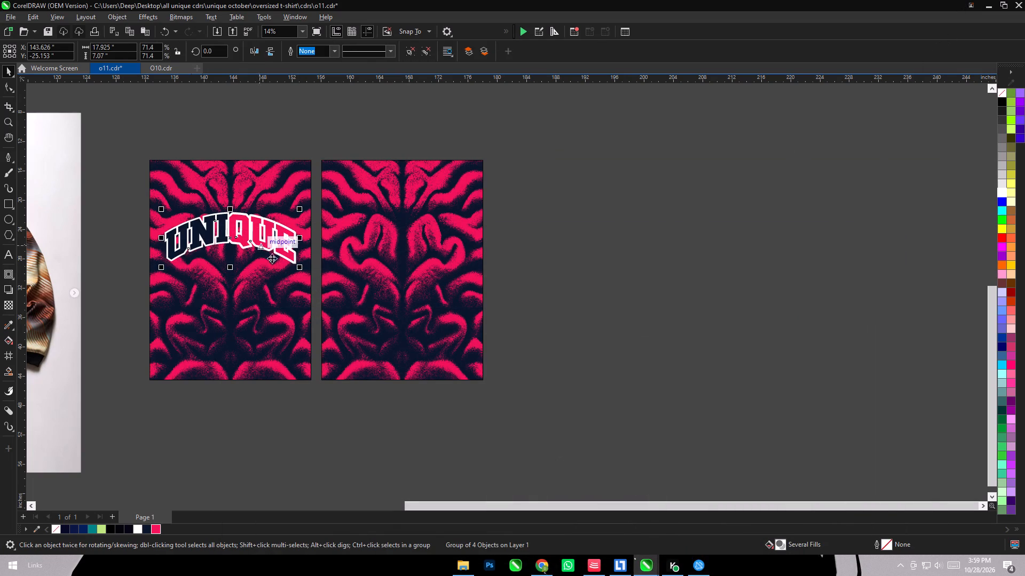
shift+drag(303, 269, 301, 266)
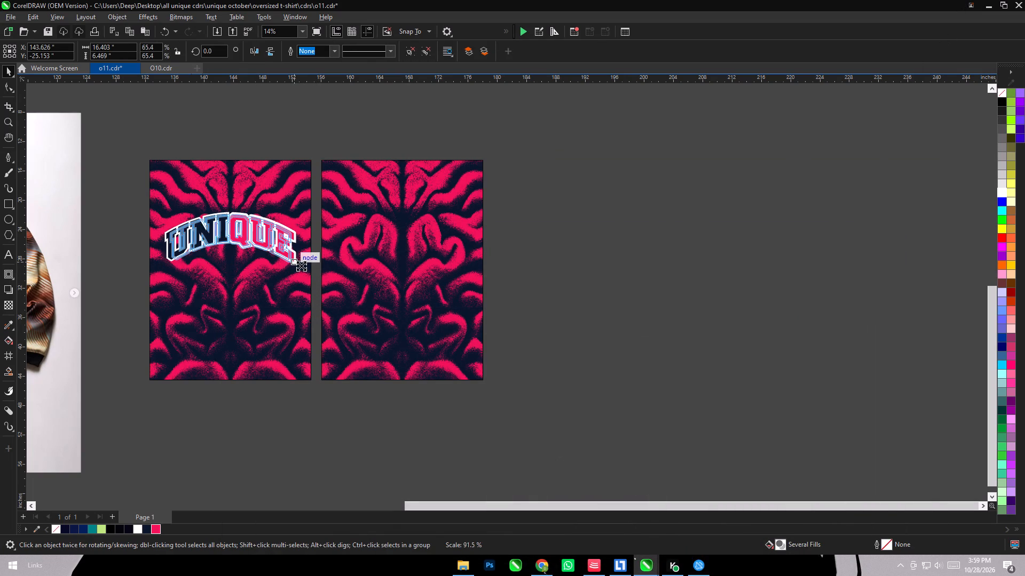
shift+drag(301, 266, 300, 262)
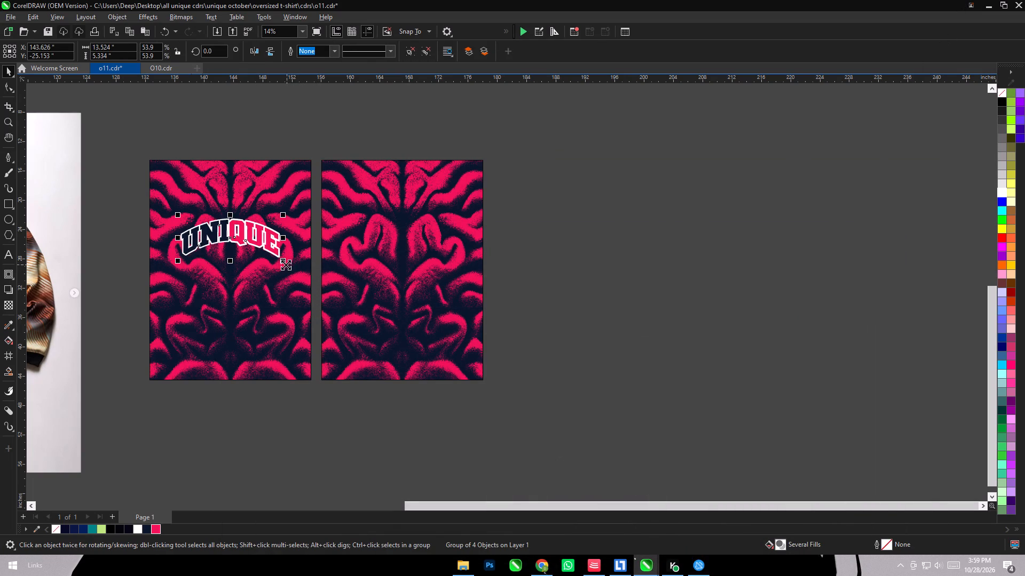
shift+drag(286, 265, 291, 267)
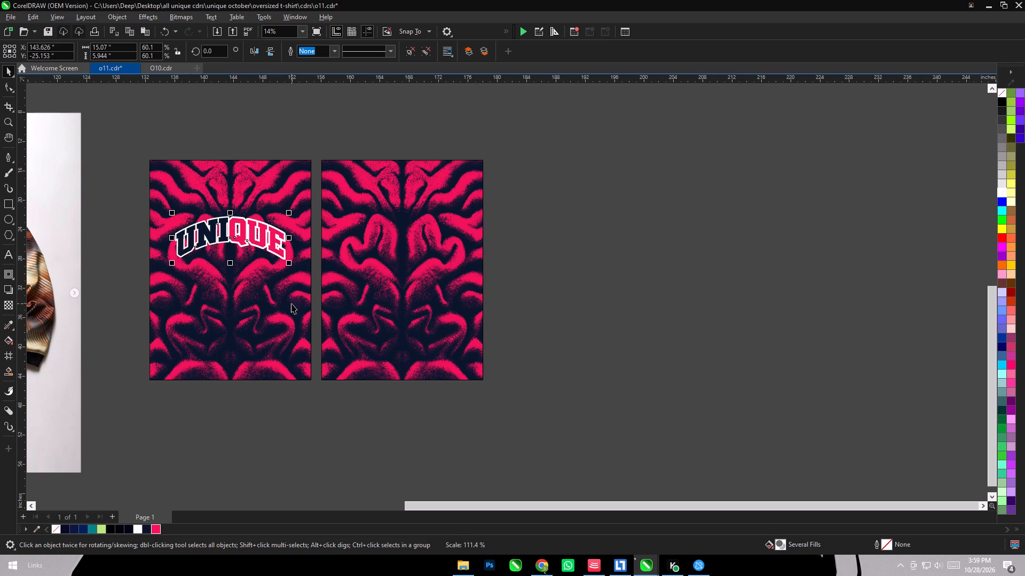
shift+click(291, 303)
key(c)
click(288, 427)
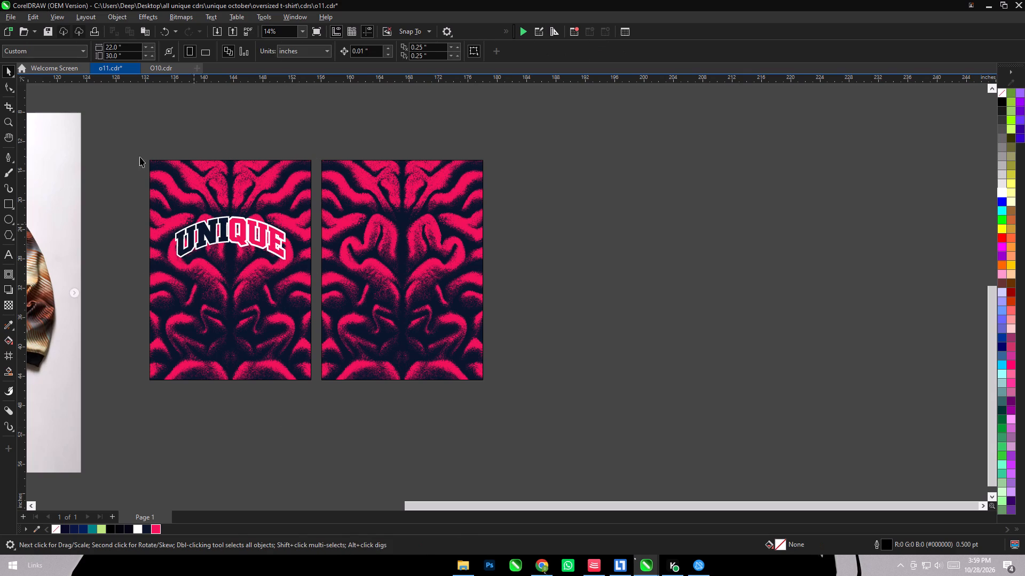
Draw a straight vertical line about 45.6 inches long and centre it horizontally on the lettered panel.
click(156, 67)
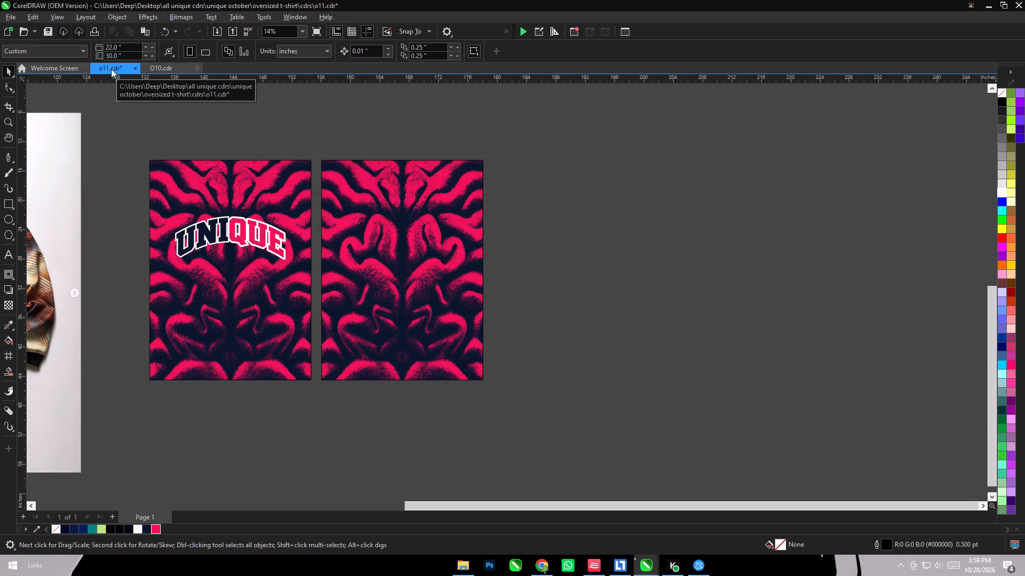
click(551, 571)
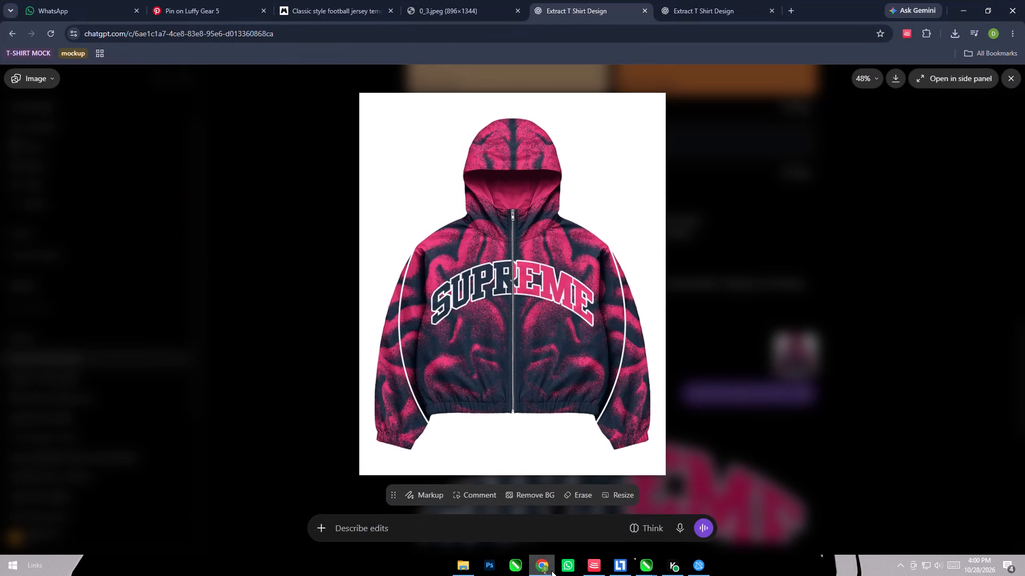
click(11, 151)
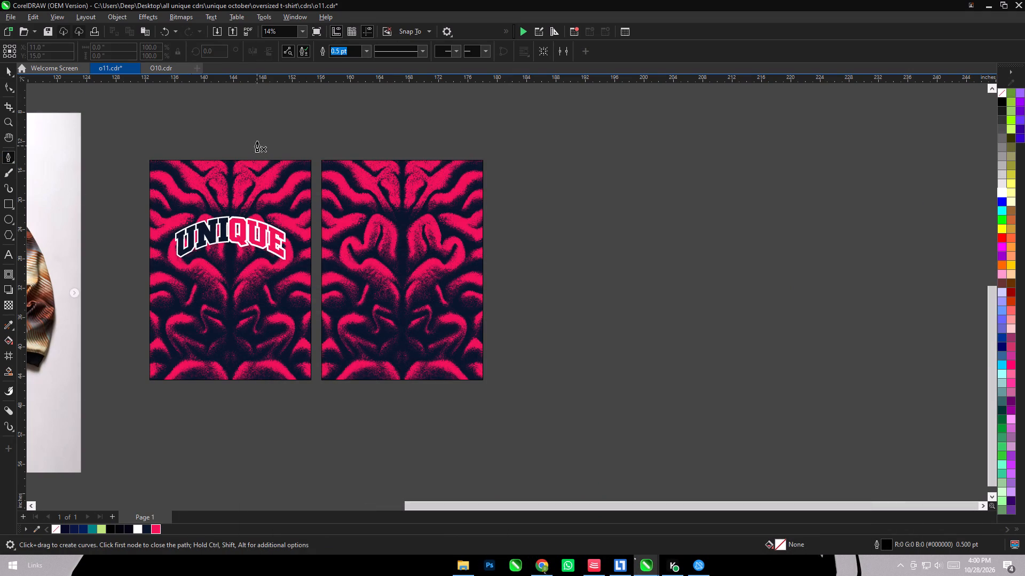
click(238, 117)
shift+click(230, 451)
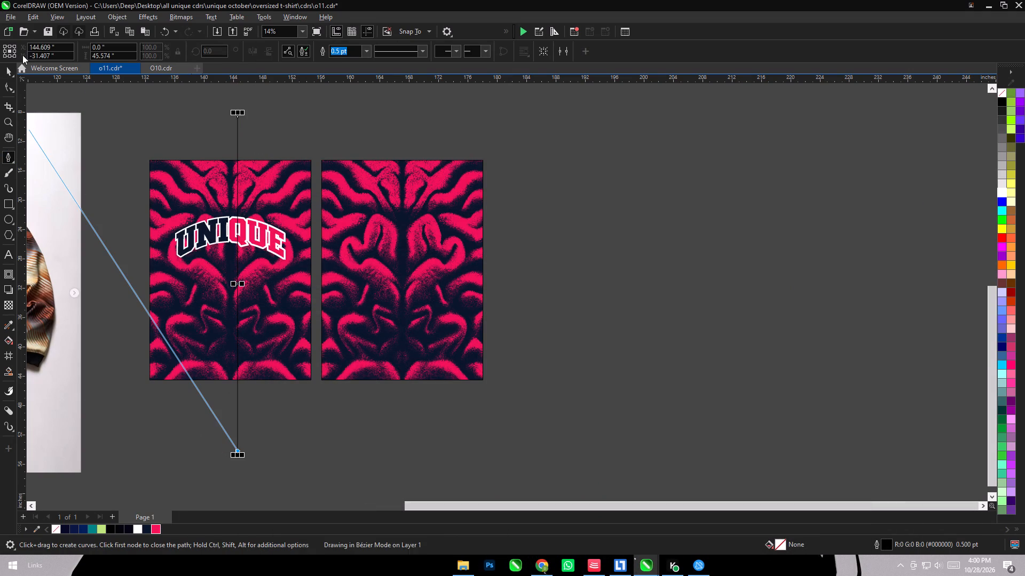
click(8, 67)
shift+click(262, 379)
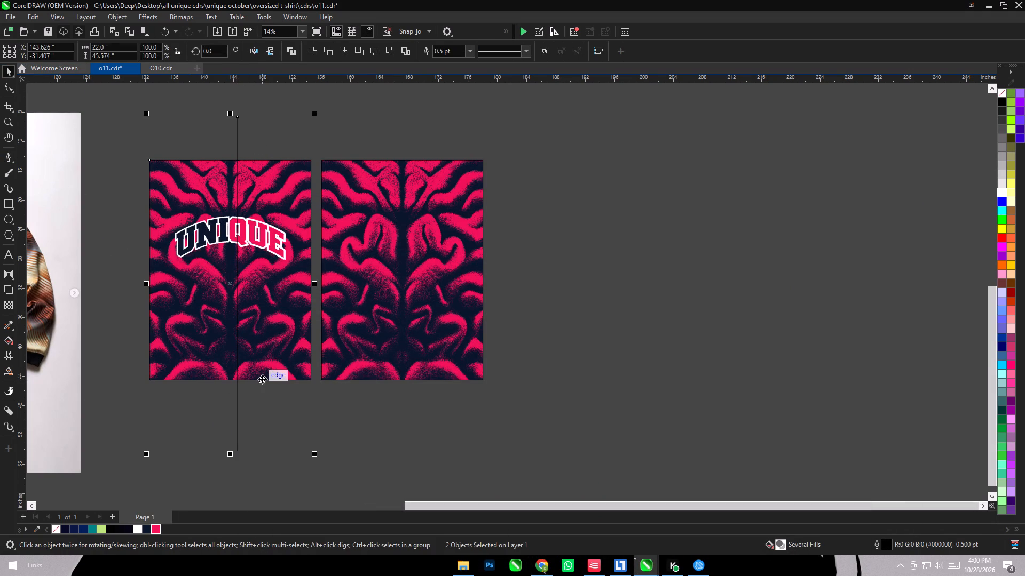
key(c)
click(302, 426)
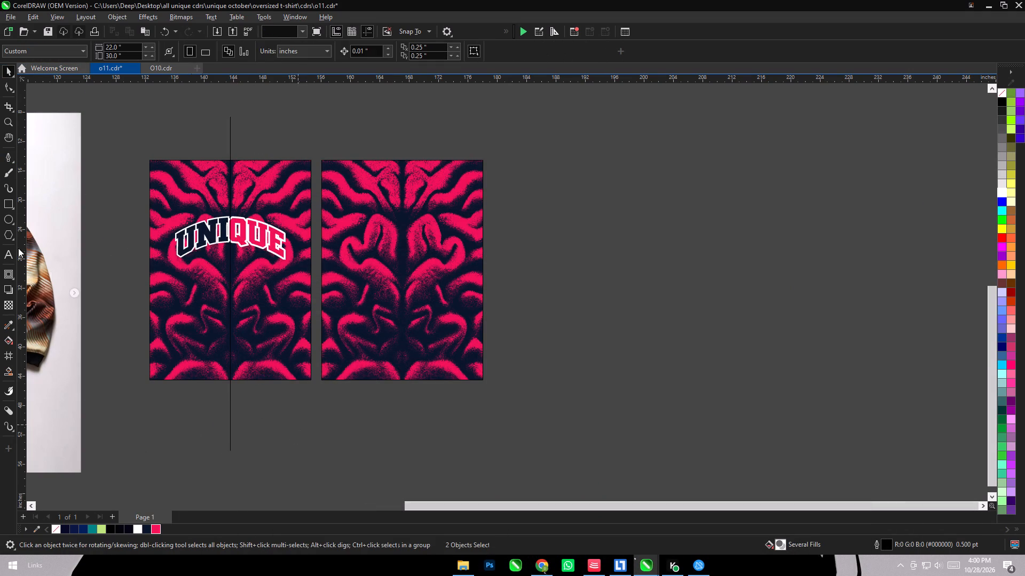
Draw a curve from just outside the lettered panel's upper left edge, bending down to the bottom end of its centre, about 12.1 by 27.8 inches.
click(5, 159)
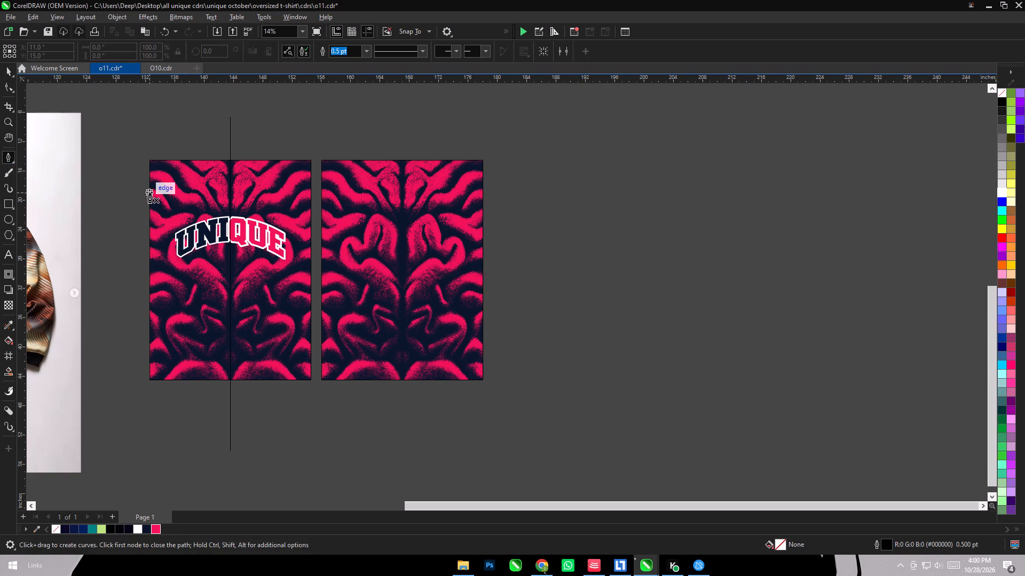
click(143, 177)
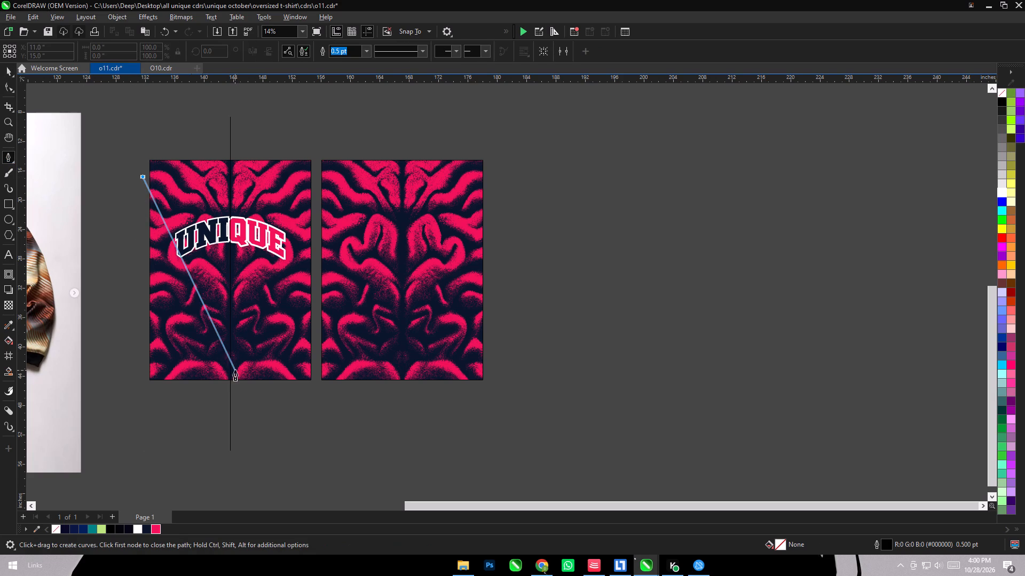
drag(233, 380, 337, 439)
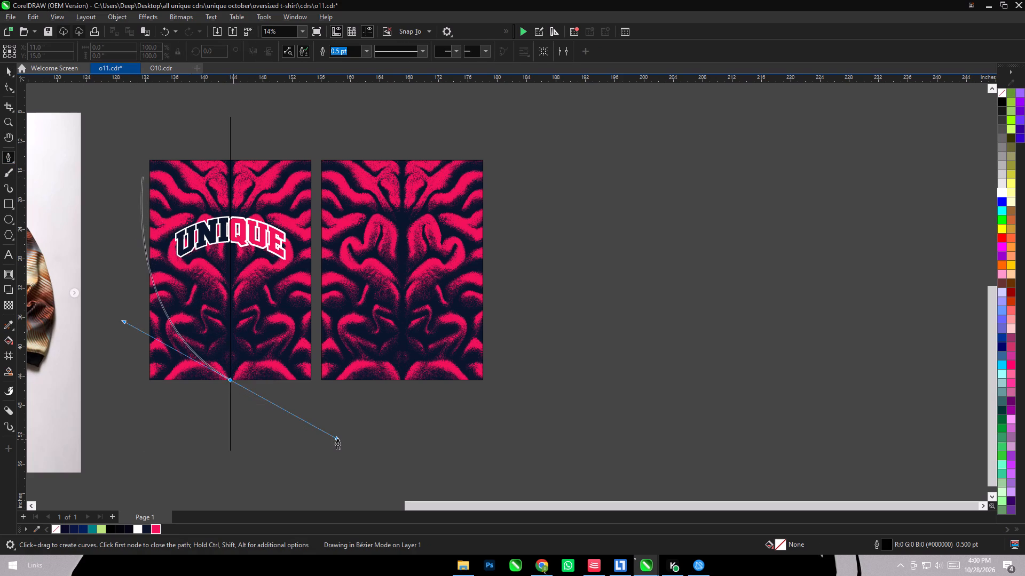
drag(337, 439, 335, 439)
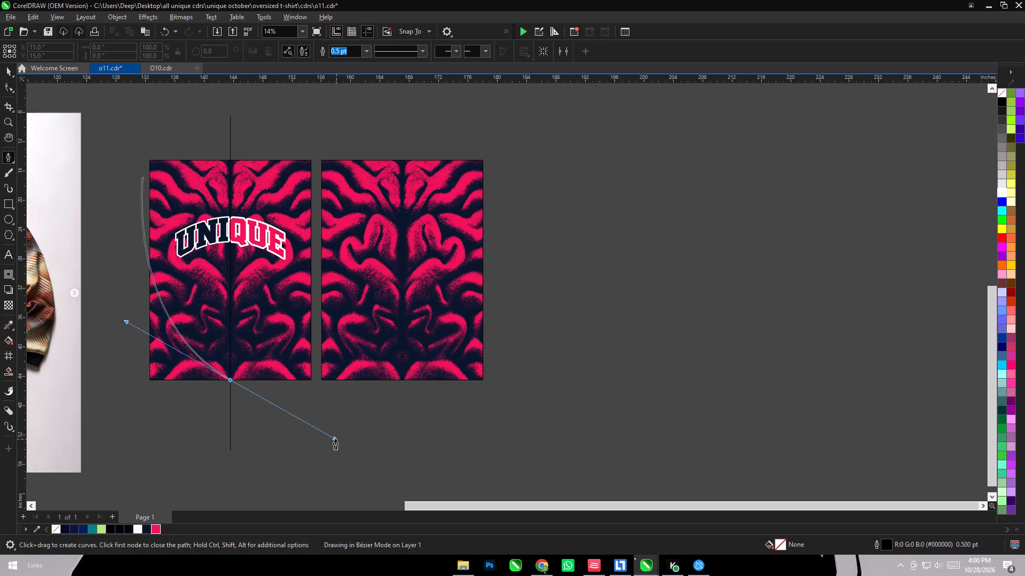
click(7, 68)
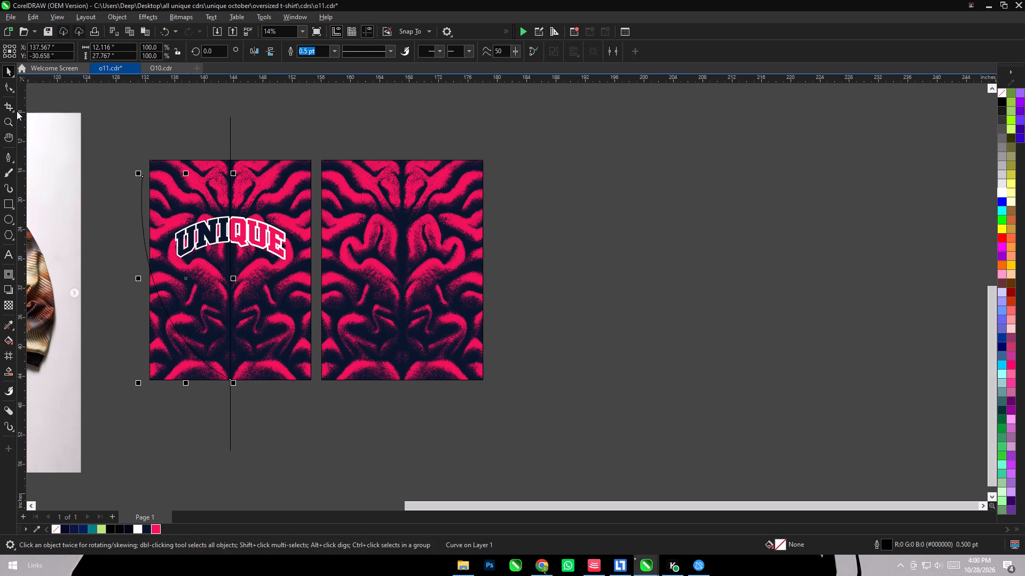
Move the curve's upper node down and inward to the panel's left edge, making the curve about 11 by 25.3 inches.
click(10, 90)
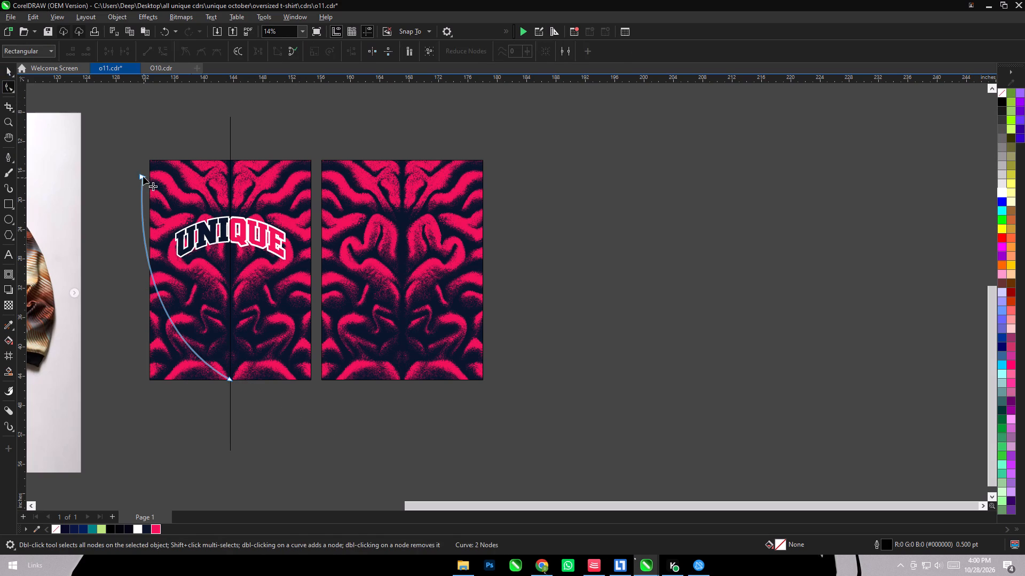
drag(143, 177, 153, 195)
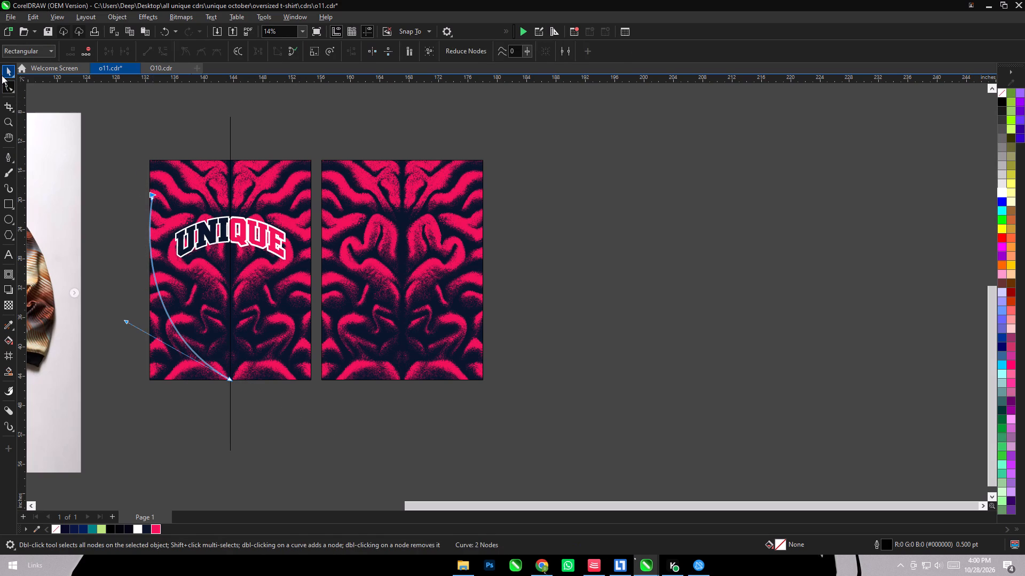
click(3, 70)
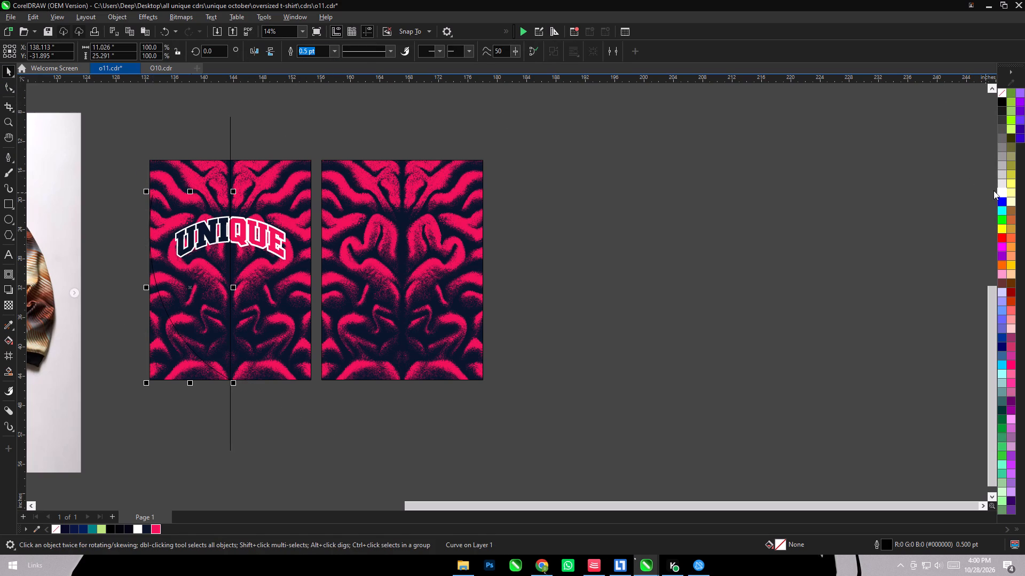
Give the curve on the lettered panel a white outline 24 pt wide.
right_click(1003, 193)
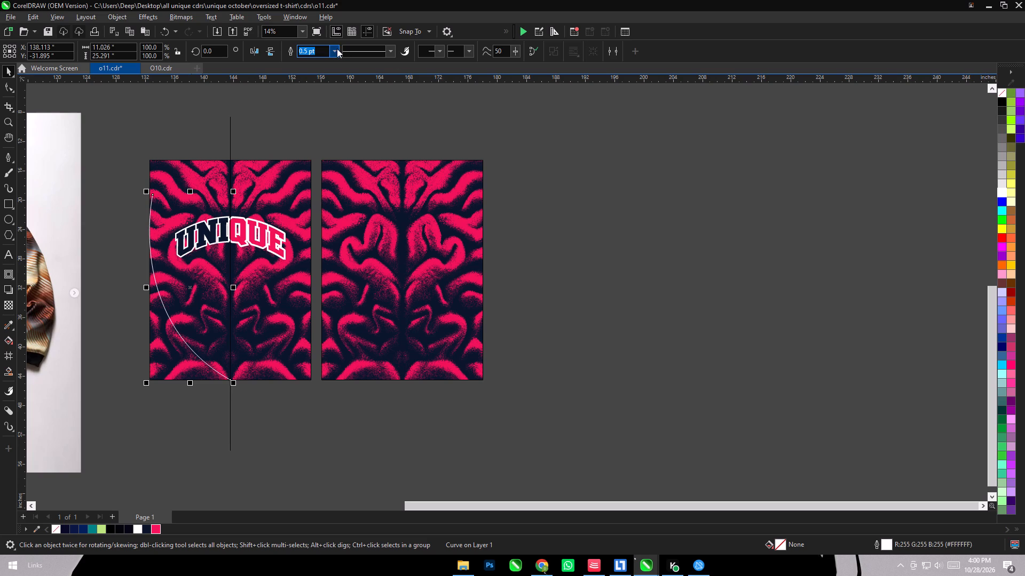
click(337, 49)
click(327, 138)
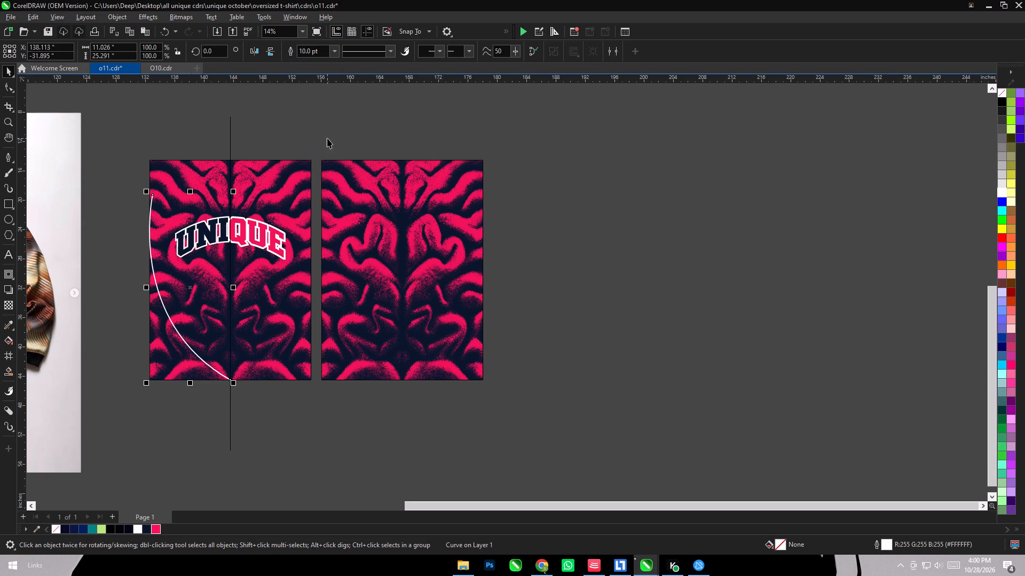
click(334, 47)
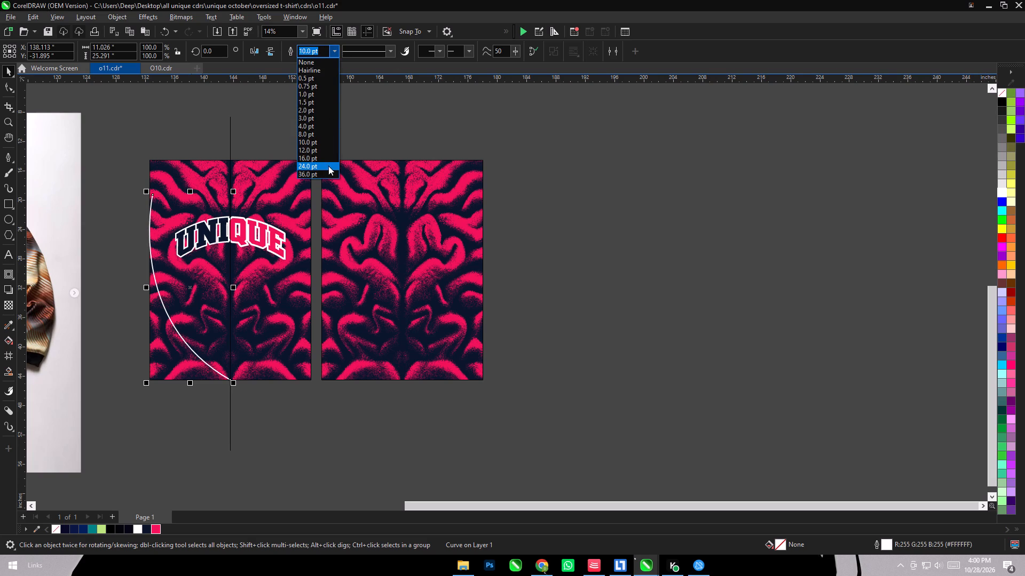
click(328, 167)
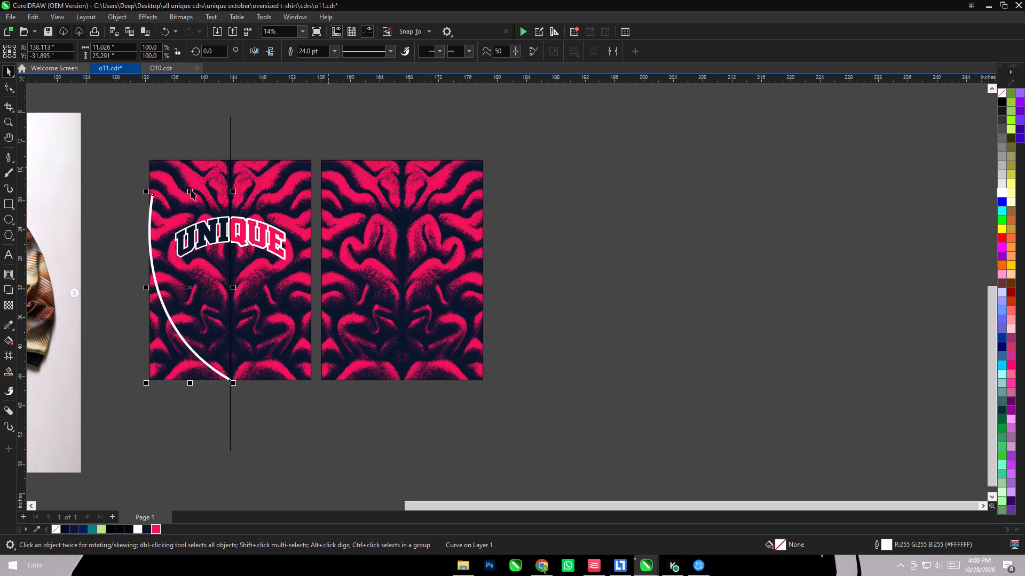
Move the curve's upper node outward past the lettered panel's left edge, making the curve about 11.9 by 25.2 inches.
click(2, 89)
click(152, 193)
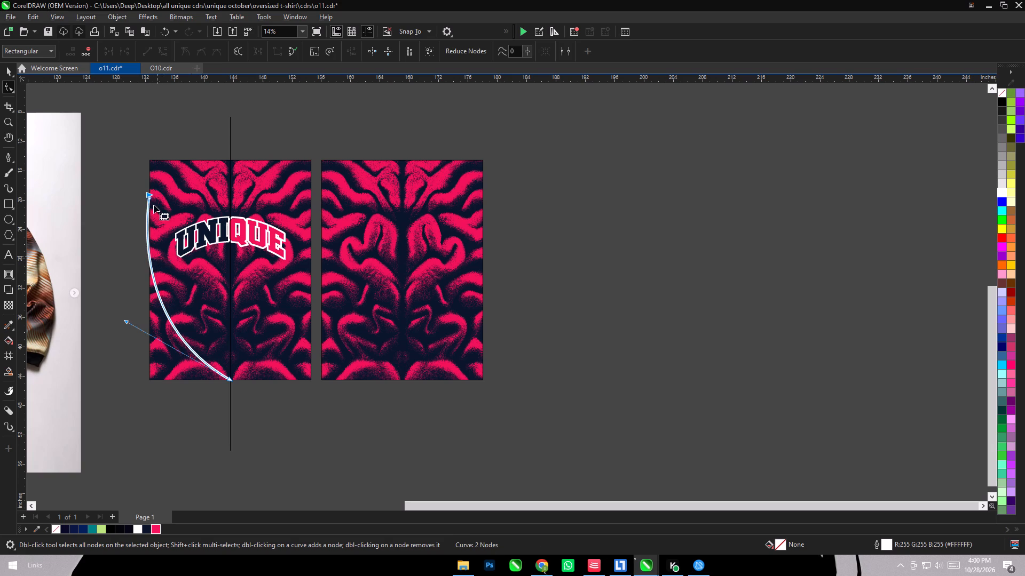
drag(147, 193, 142, 193)
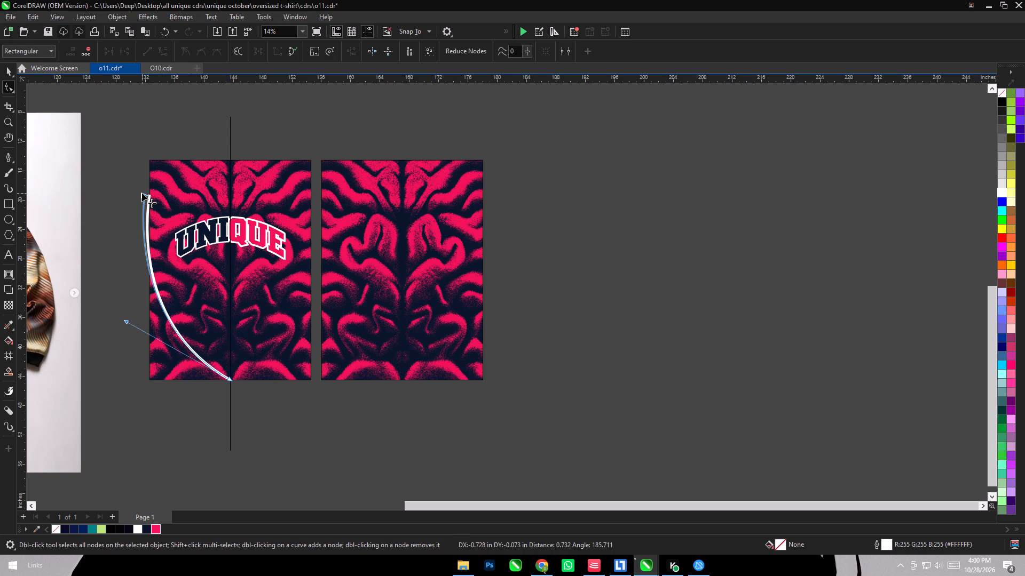
click(5, 68)
click(89, 109)
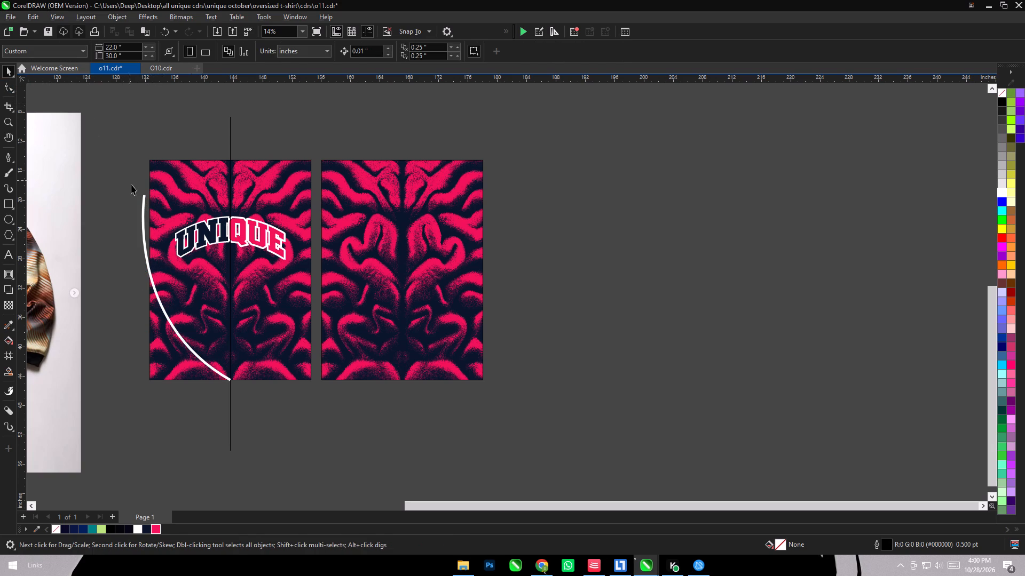
Make a mirrored copy of the curve on the lettered panel's right half, meeting the original at the bottom centre.
click(142, 215)
ctrl+alt+drag(139, 286, 305, 308)
ctrl+alt+right_click(305, 308)
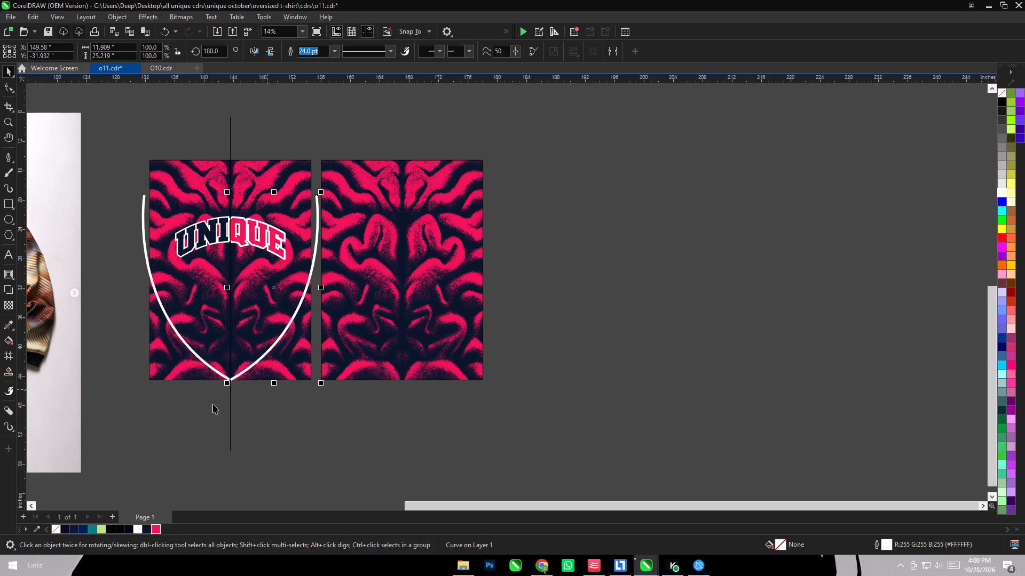
Convert the outlines of both white curves to objects.
shift+click(143, 204)
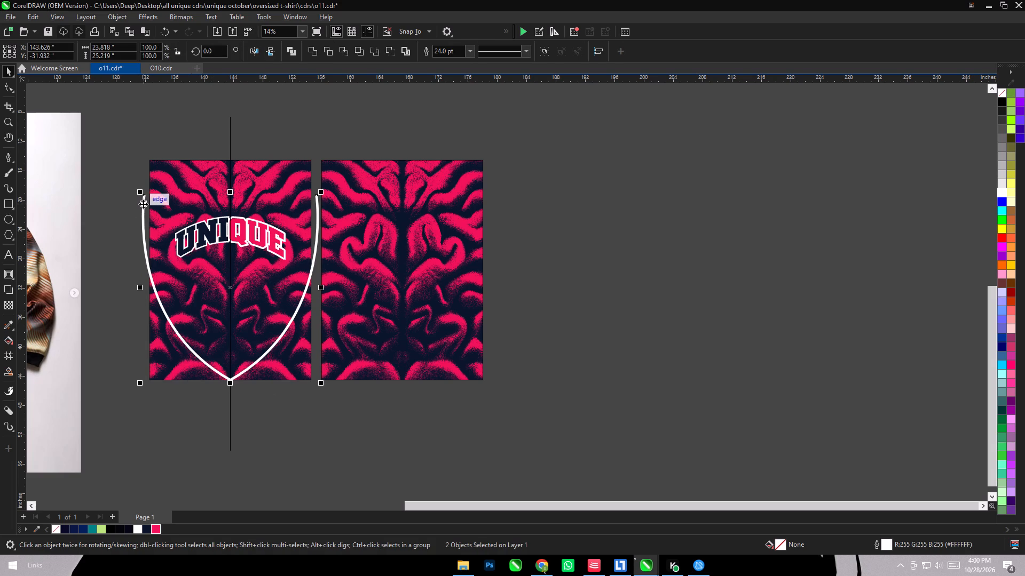
key(ctrl+shift+q)
click(123, 182)
drag(141, 205, 133, 205)
key(ctrl+z)
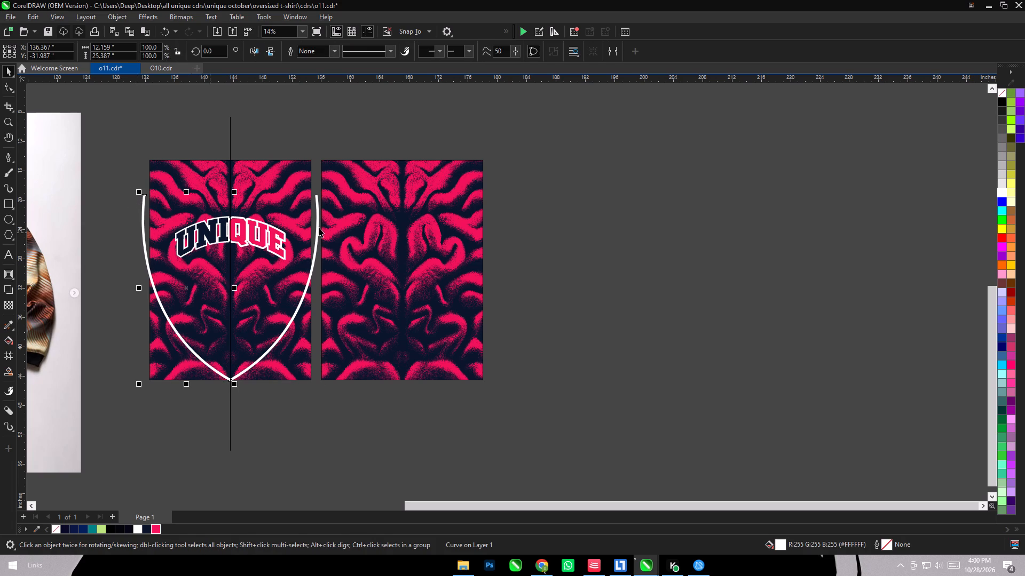
PowerClip both white curves inside the lettered panel.
shift+click(318, 225)
shift+right_click(318, 225)
click(372, 363)
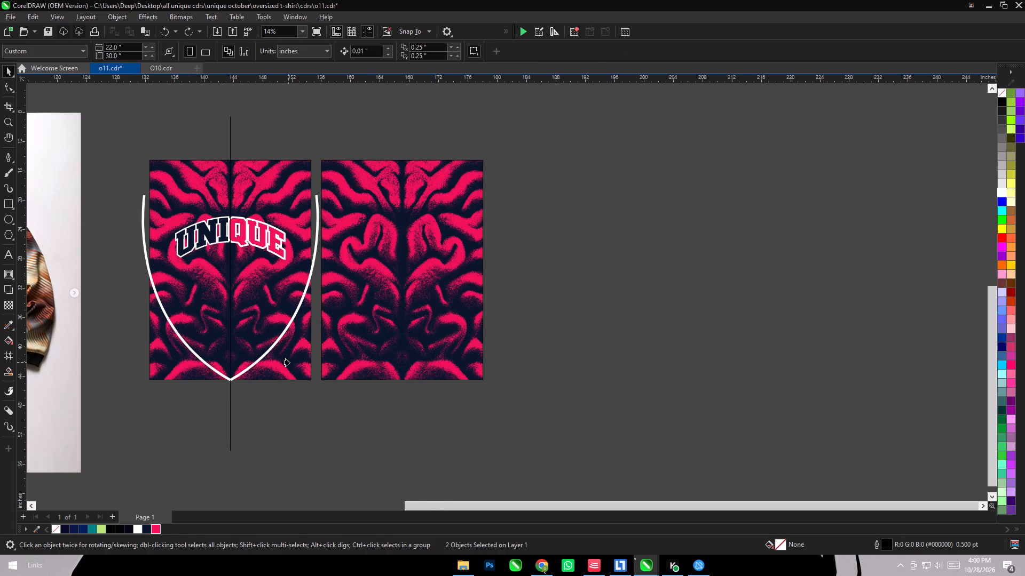
click(289, 362)
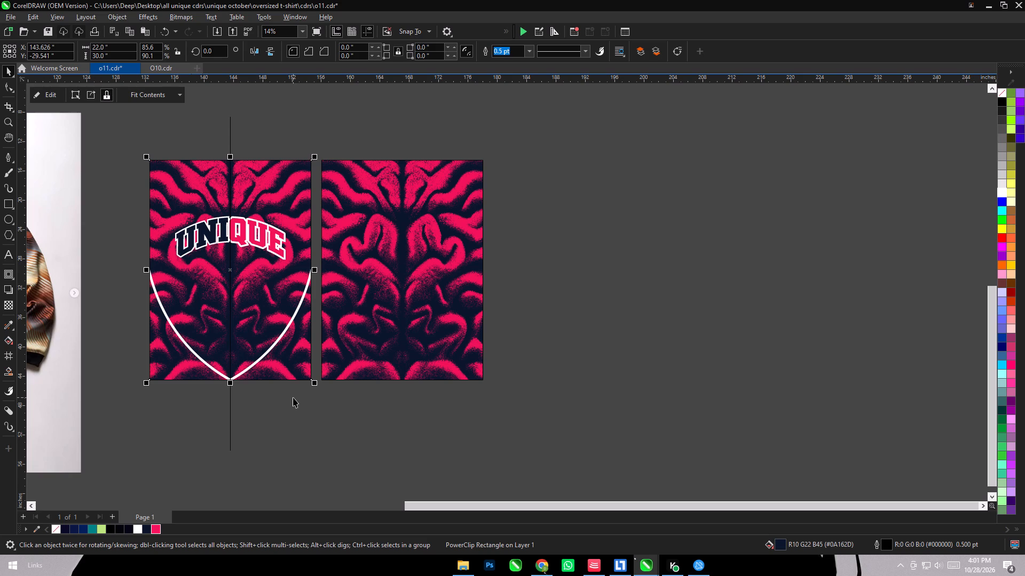
click(293, 397)
Delete the vertical centre line from the lettered panel.
drag(220, 85, 248, 457)
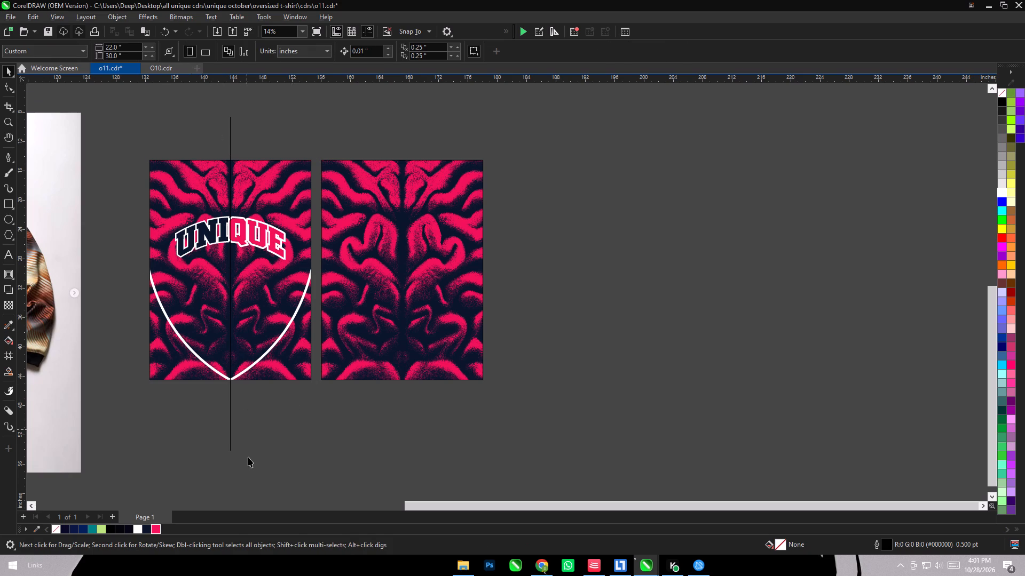
drag(248, 457, 249, 479)
key(Delete)
Group and copy the two white curves within the lettered panel's PowerClip contents, and finish editing the clip.
click(244, 324)
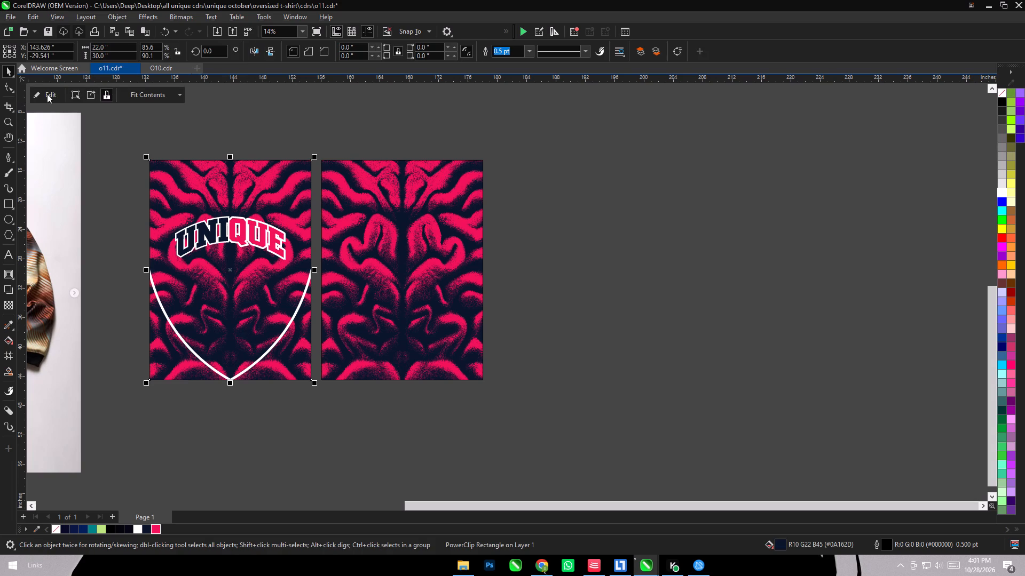
click(47, 94)
click(237, 374)
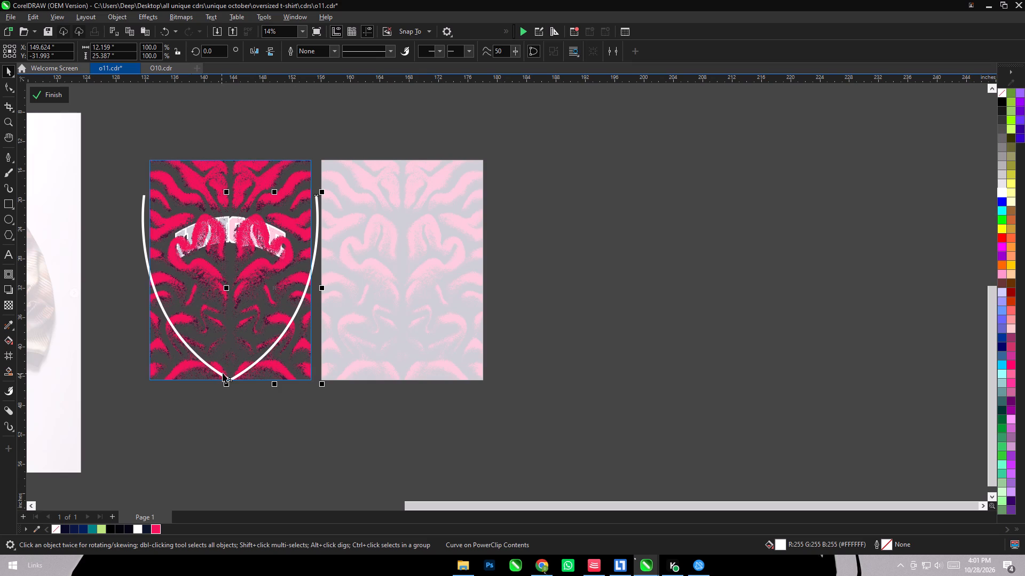
shift+click(220, 373)
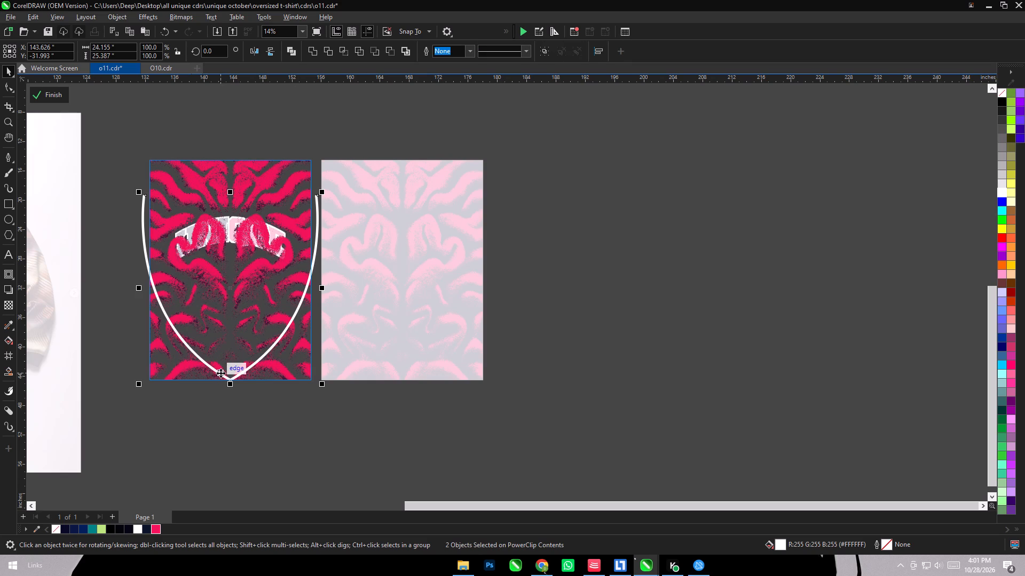
key(ctrl+g)
key(ctrl+c)
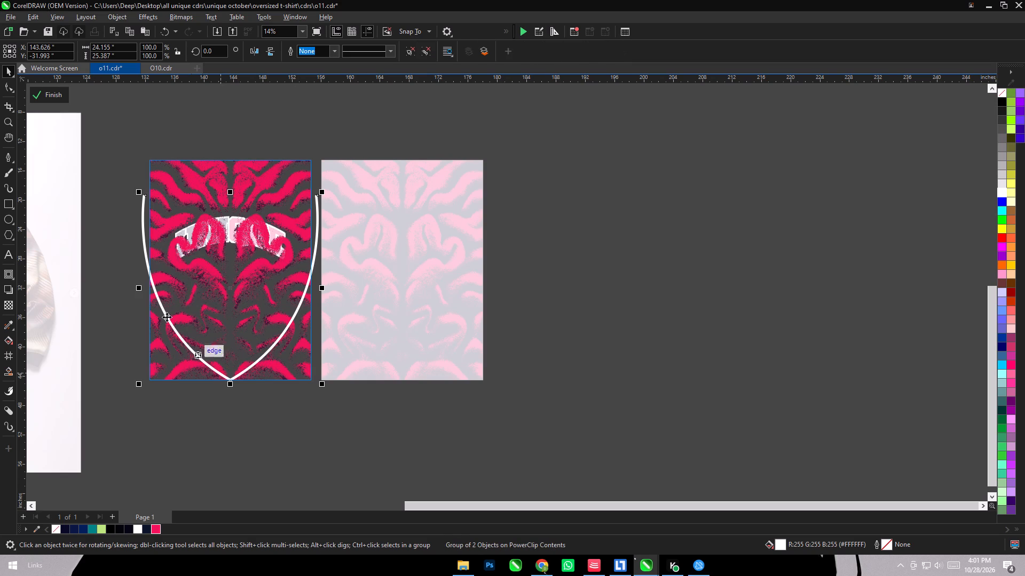
click(54, 99)
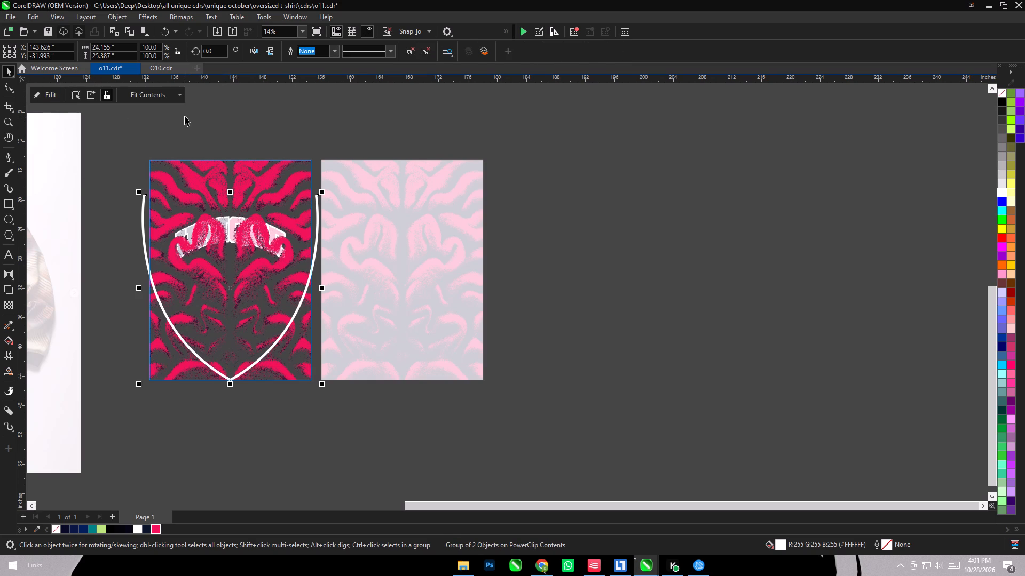
Paste the curve group and centre it horizontally on the plain brain-pattern panel.
key(ctrl+v)
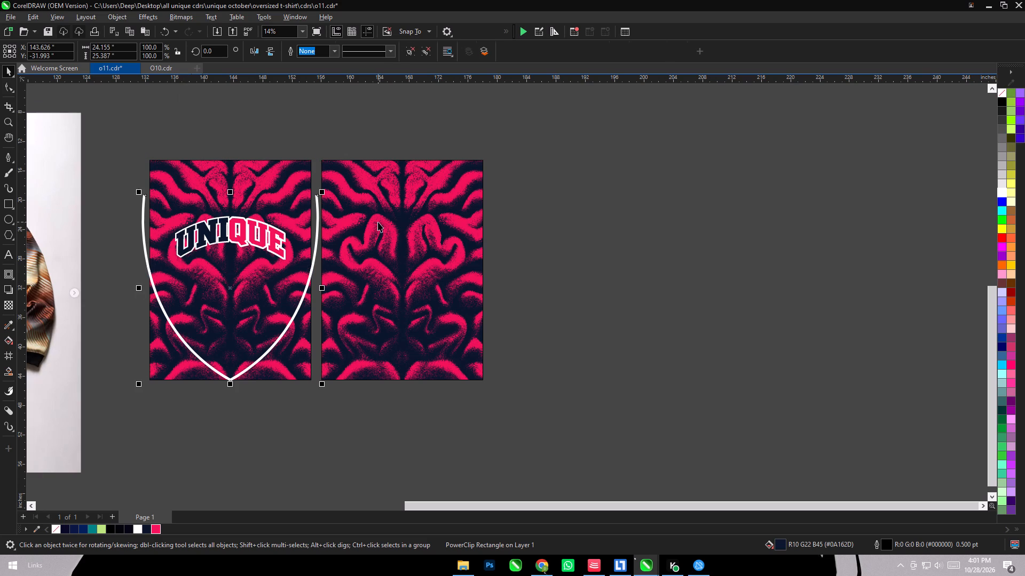
shift+click(388, 233)
key(c)
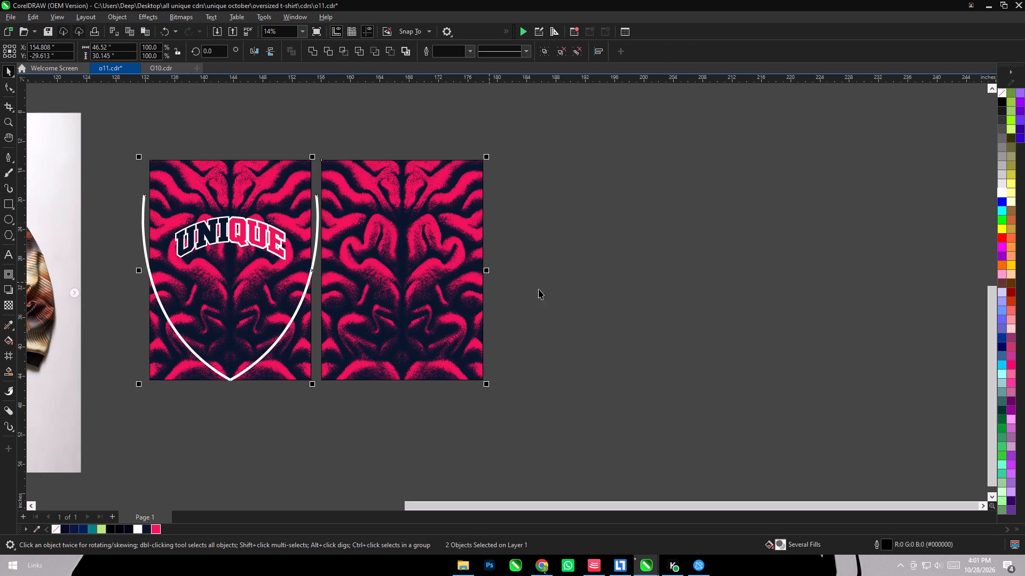
click(593, 274)
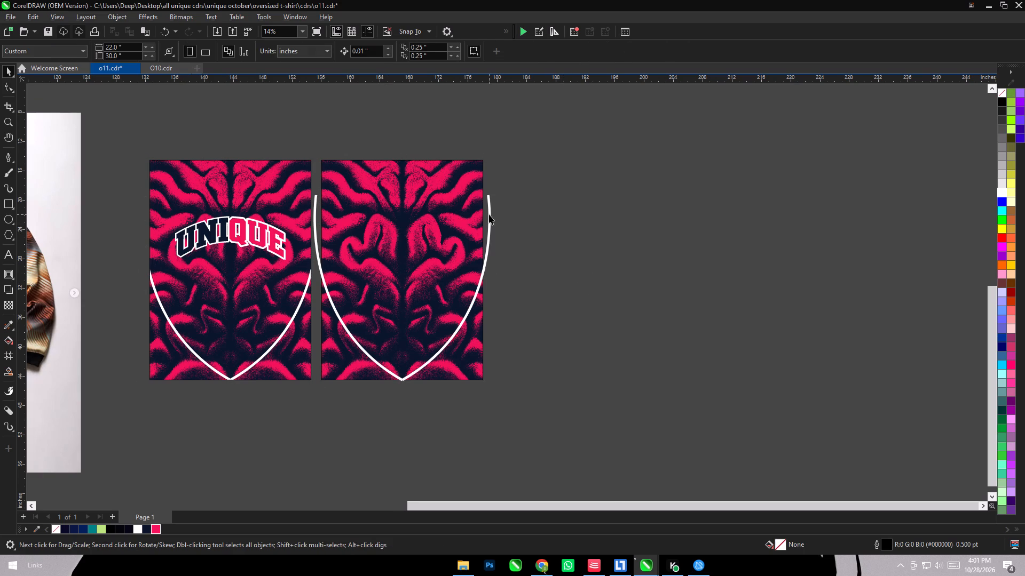
PowerClip the pasted curve group inside the plain brain-pattern panel.
click(489, 214)
right_click(489, 214)
click(556, 359)
click(429, 259)
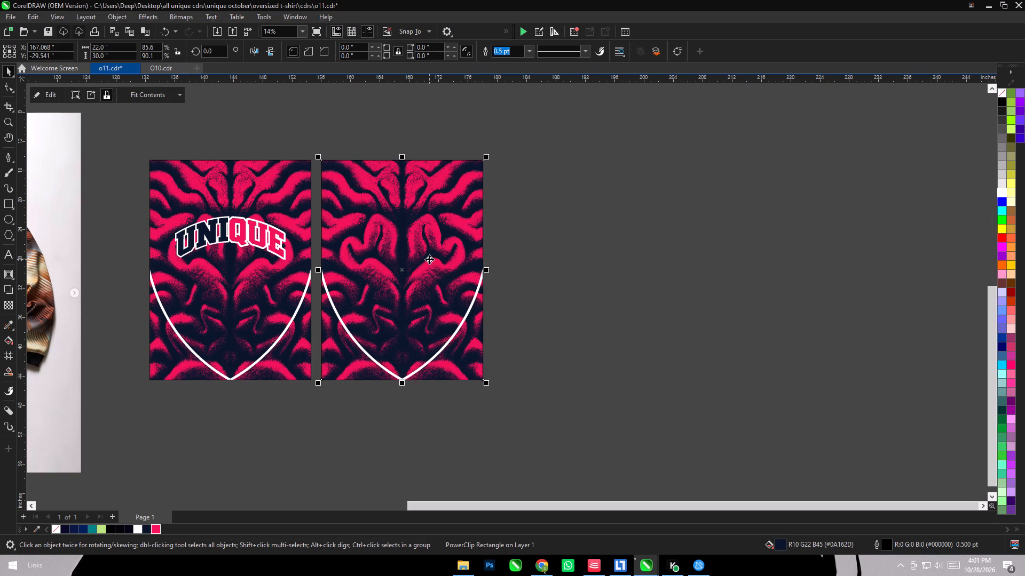
Move the orange and light-blue jacket photo into the empty space well to the right of the brain-pattern panels.
scroll(482, 222, down, 5)
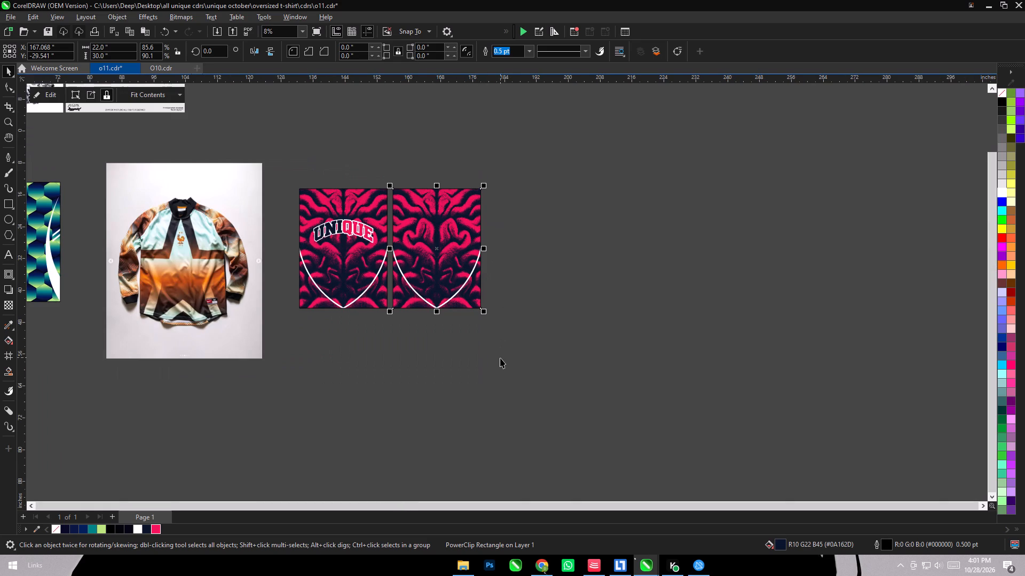
scroll(500, 358, down, 3)
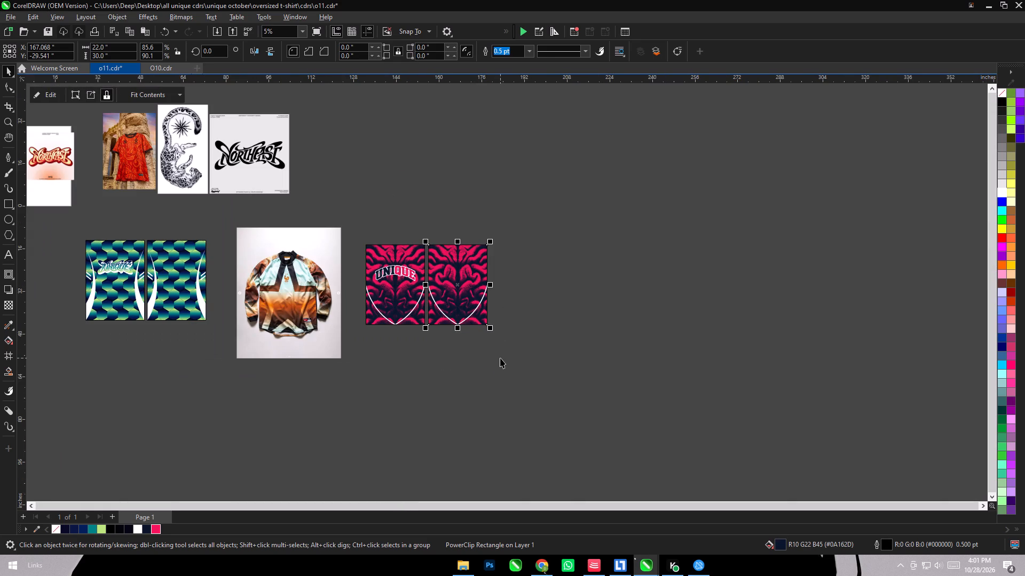
click(500, 358)
drag(219, 209, 379, 420)
drag(309, 346, 340, 349)
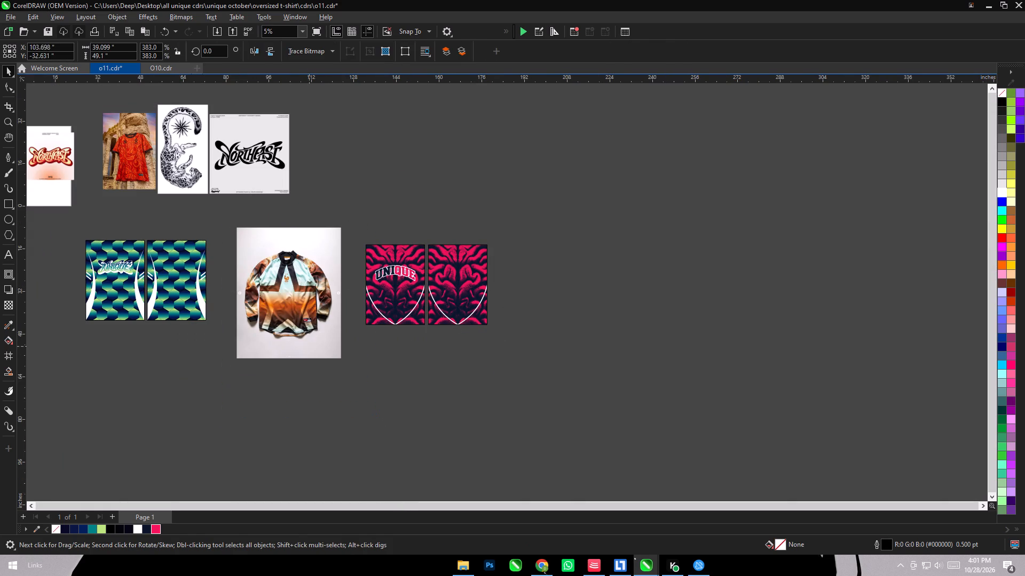
drag(340, 349, 750, 373)
click(519, 401)
Move both brain-pattern panels with the UNIQUE lettering beside the green wave-pattern panels, level with them.
drag(351, 213, 559, 366)
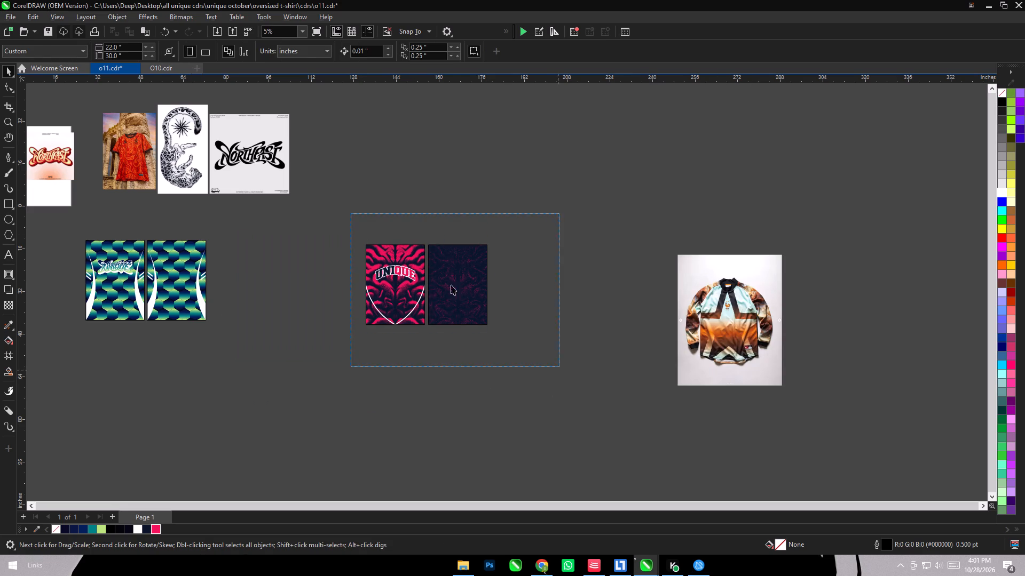
drag(450, 283, 317, 279)
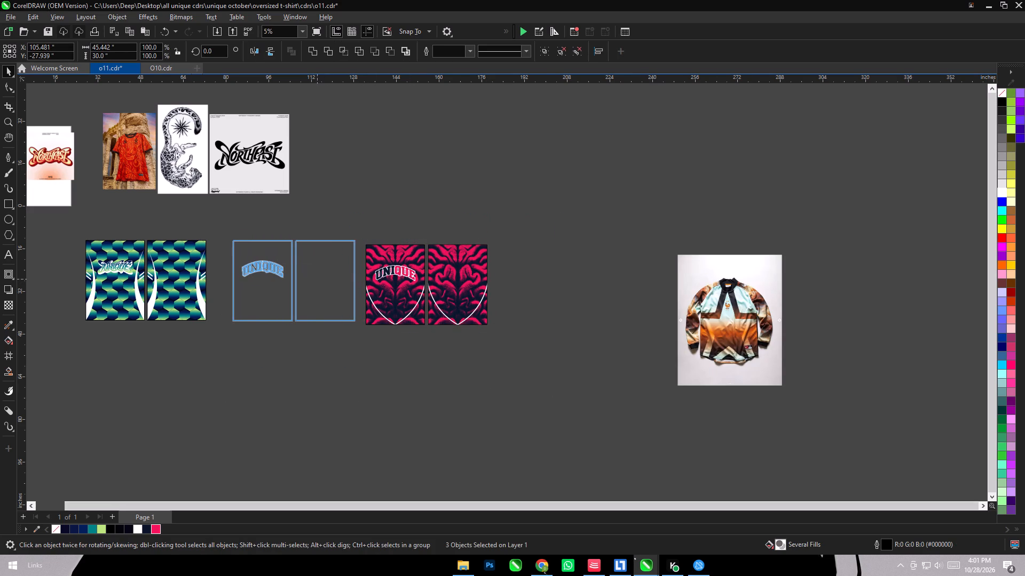
drag(317, 279, 316, 279)
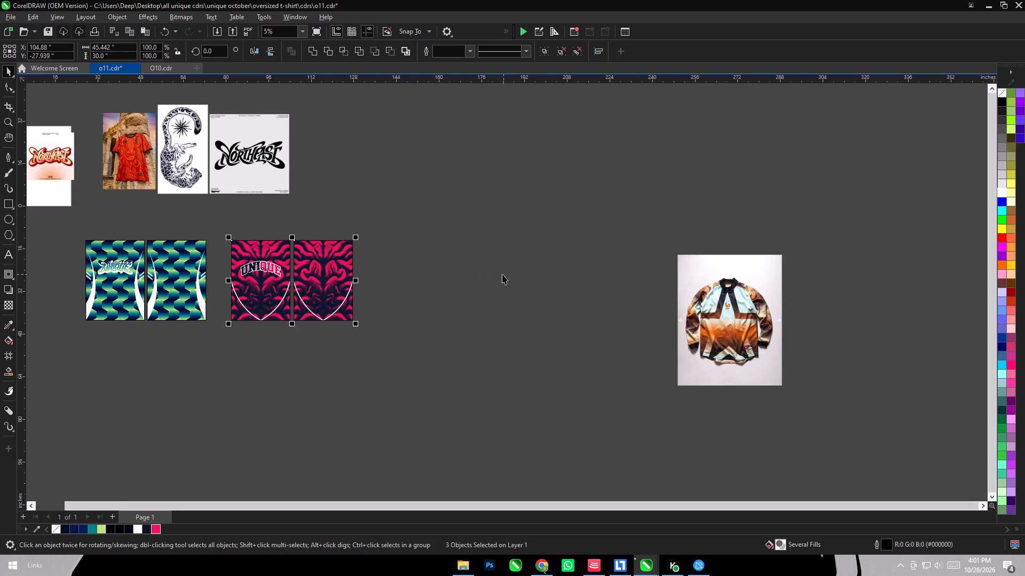
click(501, 274)
Save the o11.cdr document.
key(ctrl+s)
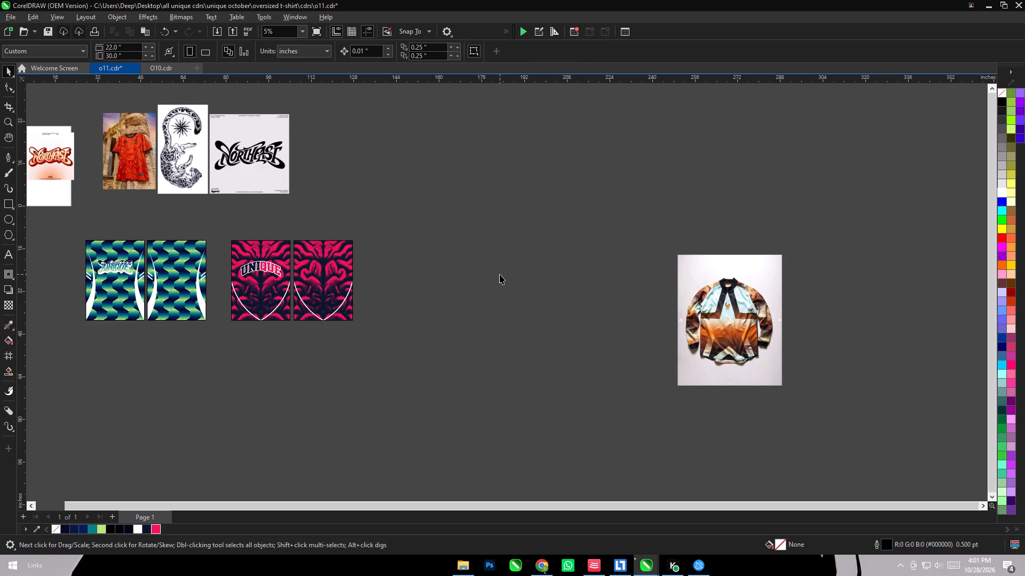
Switch to Chrome and close the enlarged SUPREME hoodie image in the ChatGPT conversation.
click(553, 568)
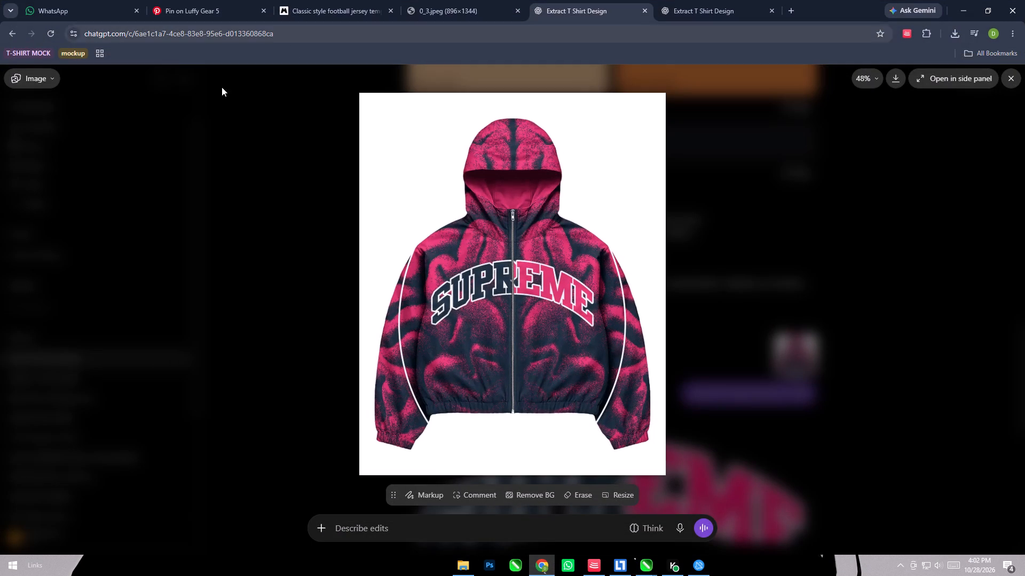
click(212, 105)
scroll(569, 311, down, 6)
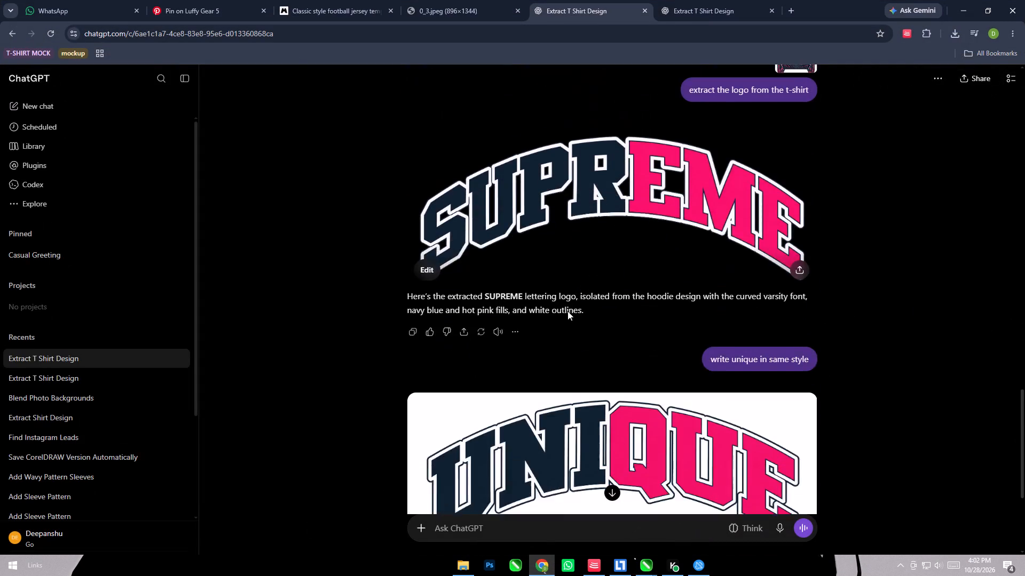
scroll(567, 311, up, 3)
Examine the pins related to the Luffy Gear 5 pin for a new apparel reference, closing the WhatsApp tab along the way.
click(157, 0)
scroll(451, 333, down, 4)
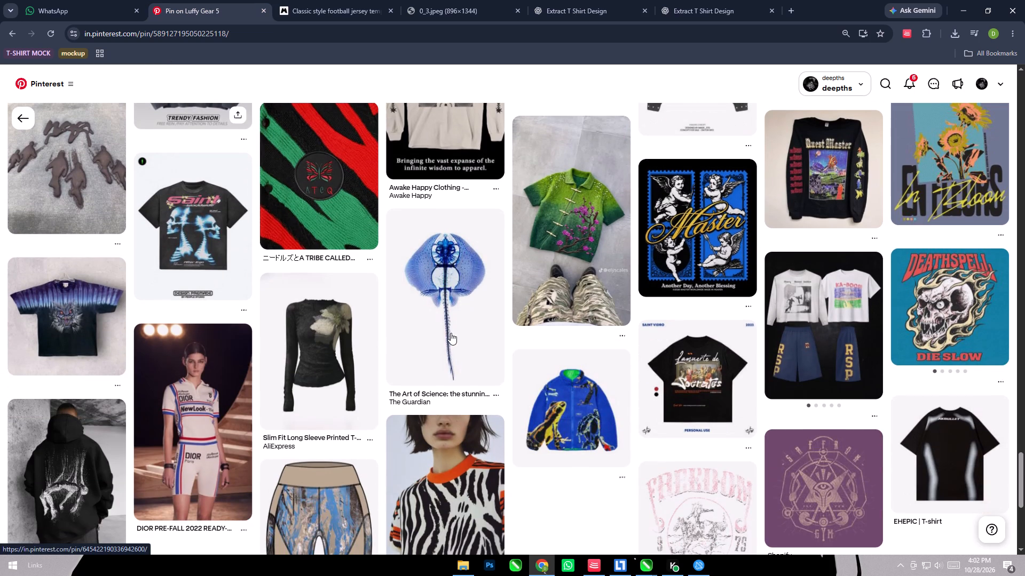
scroll(451, 333, down, 7)
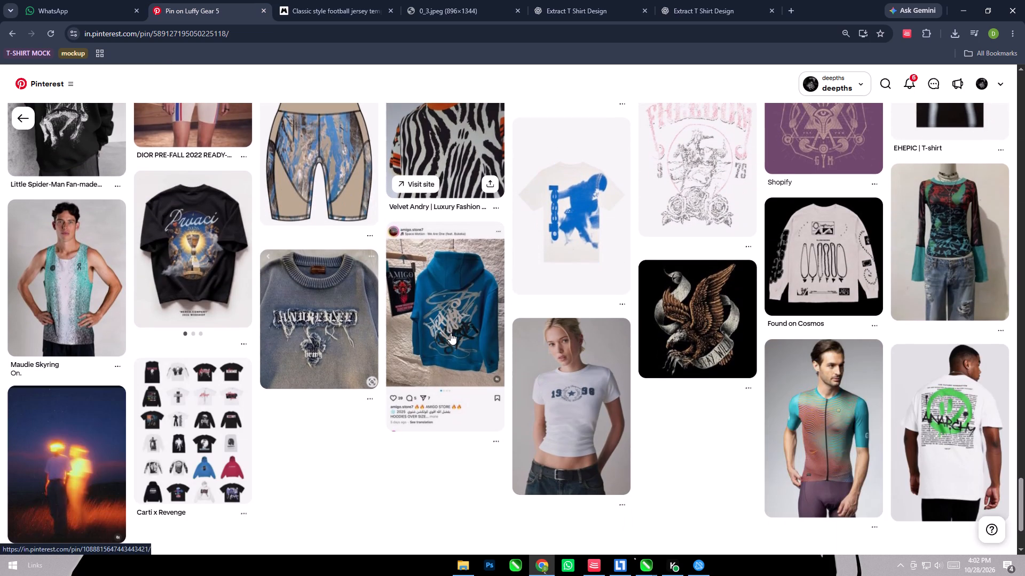
scroll(451, 333, down, 11)
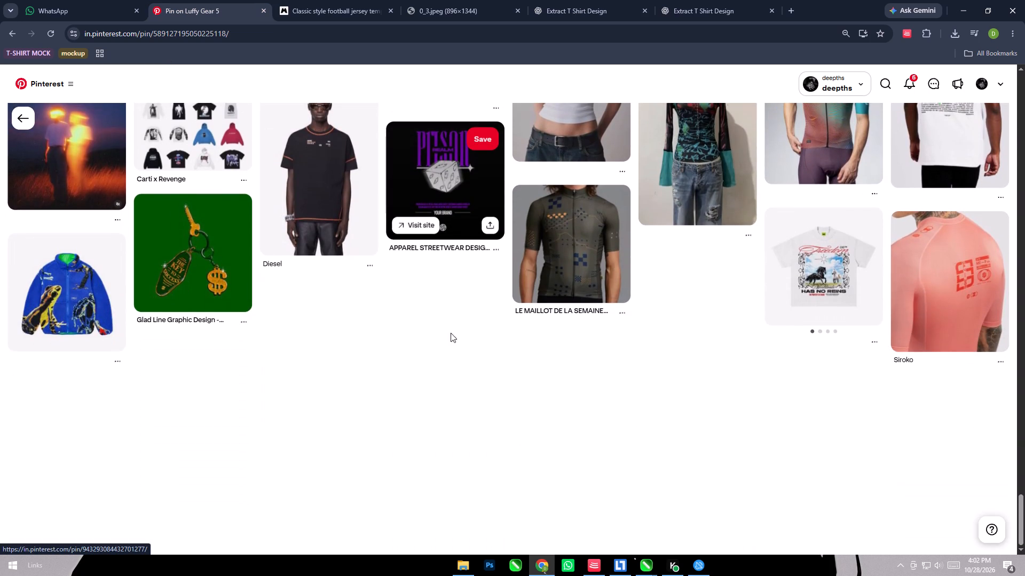
scroll(451, 333, down, 7)
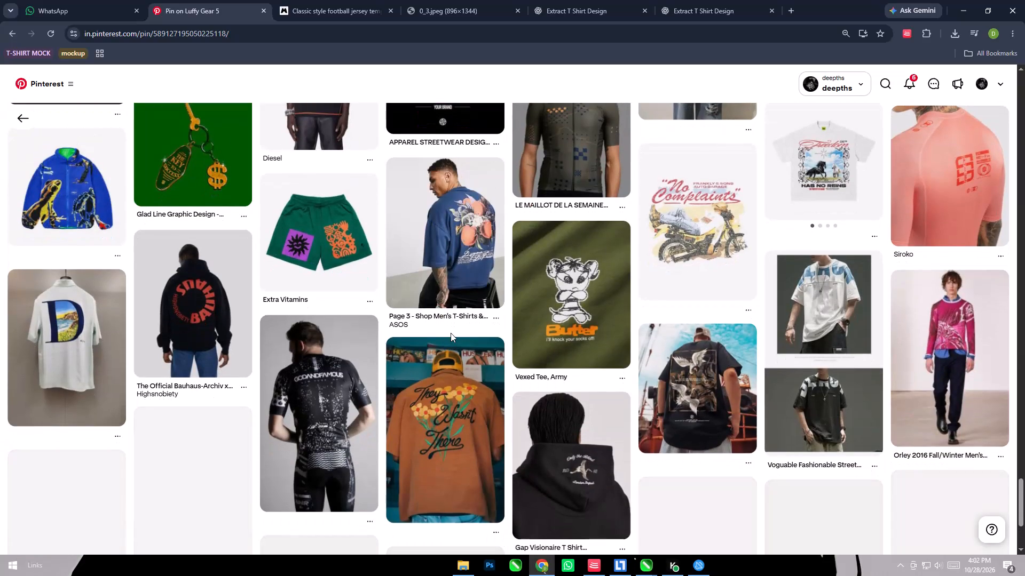
scroll(451, 333, down, 8)
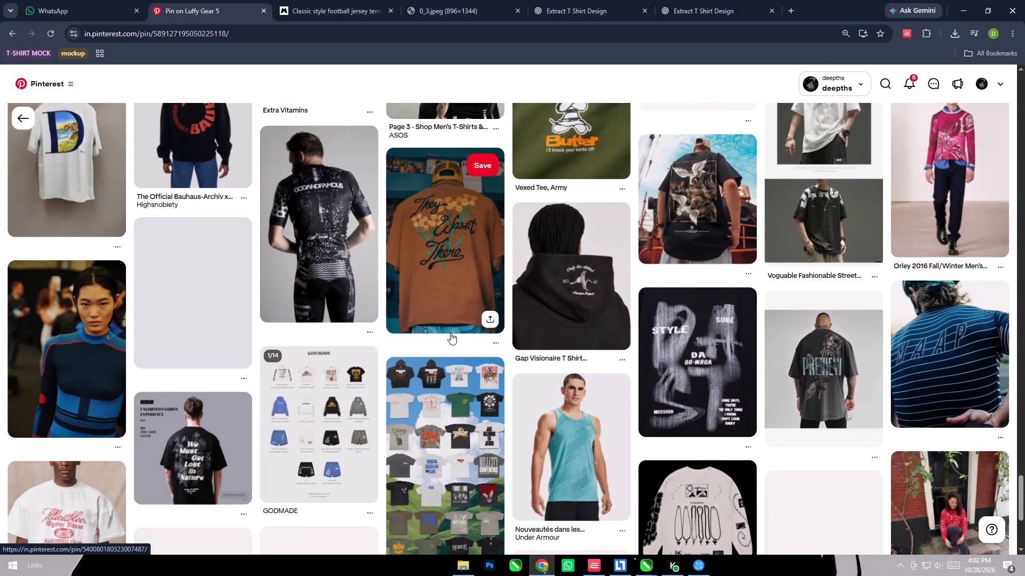
scroll(451, 333, down, 2)
click(133, 11)
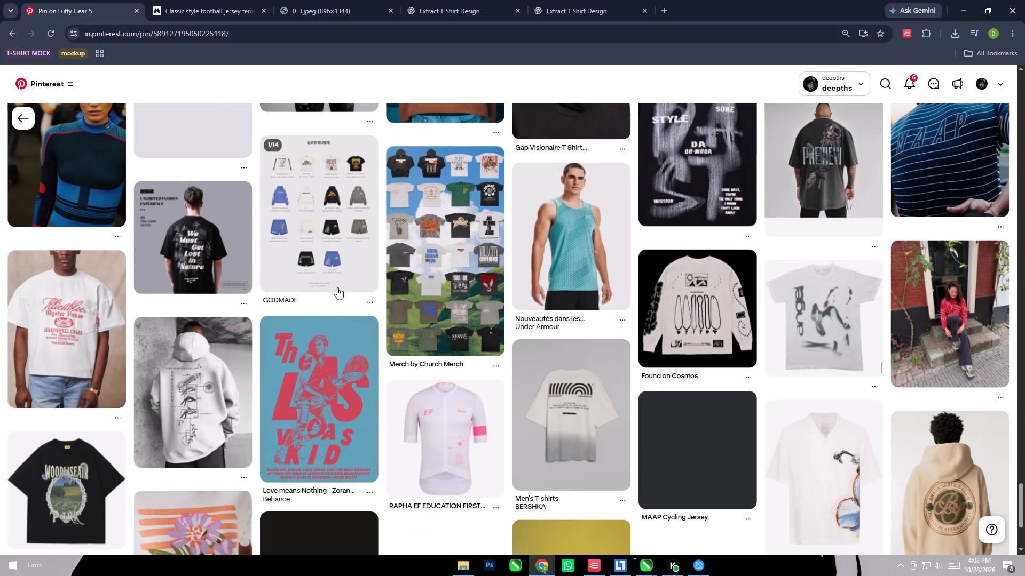
scroll(438, 319, down, 6)
scroll(404, 214, down, 6)
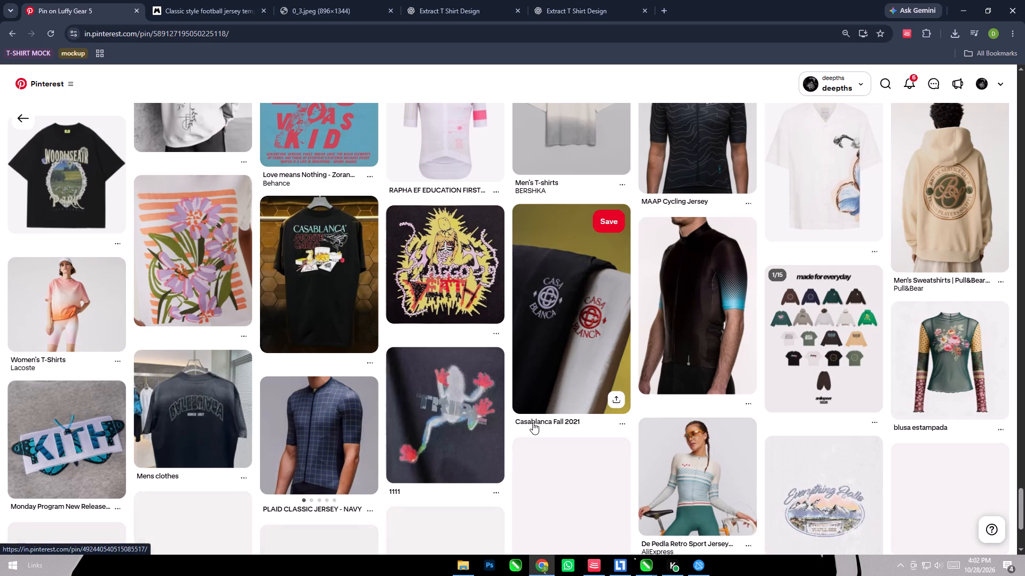
Open the Pinterest home feed and look through its jersey, hoodie and pattern pins for the next t-shirt reference design.
click(57, 87)
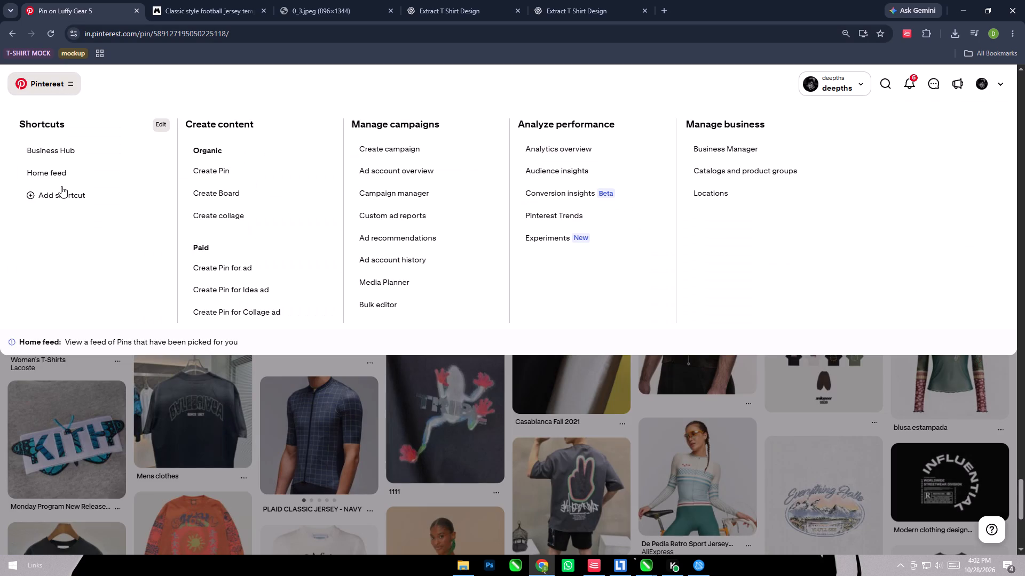
click(60, 175)
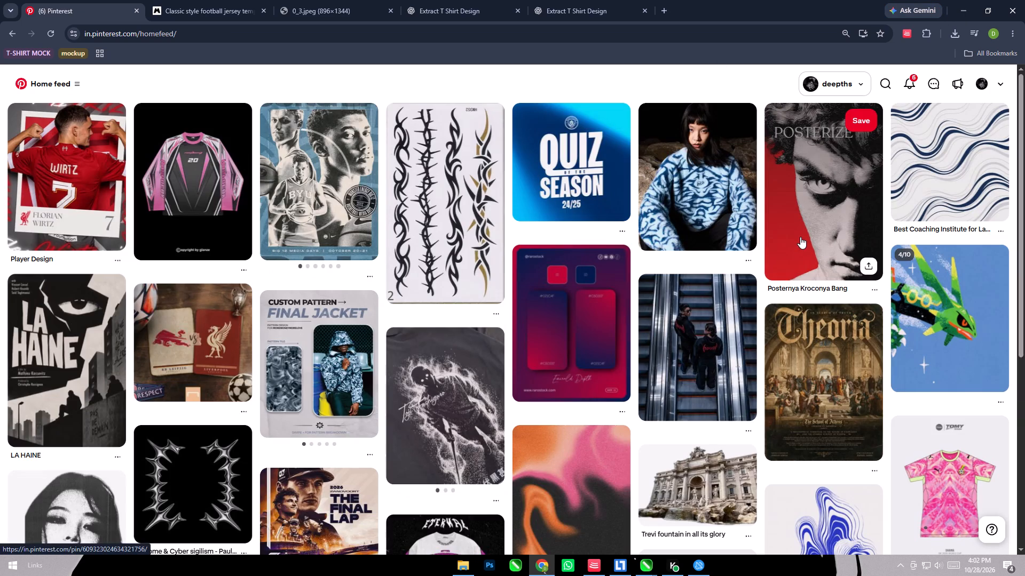
scroll(800, 237, down, 4)
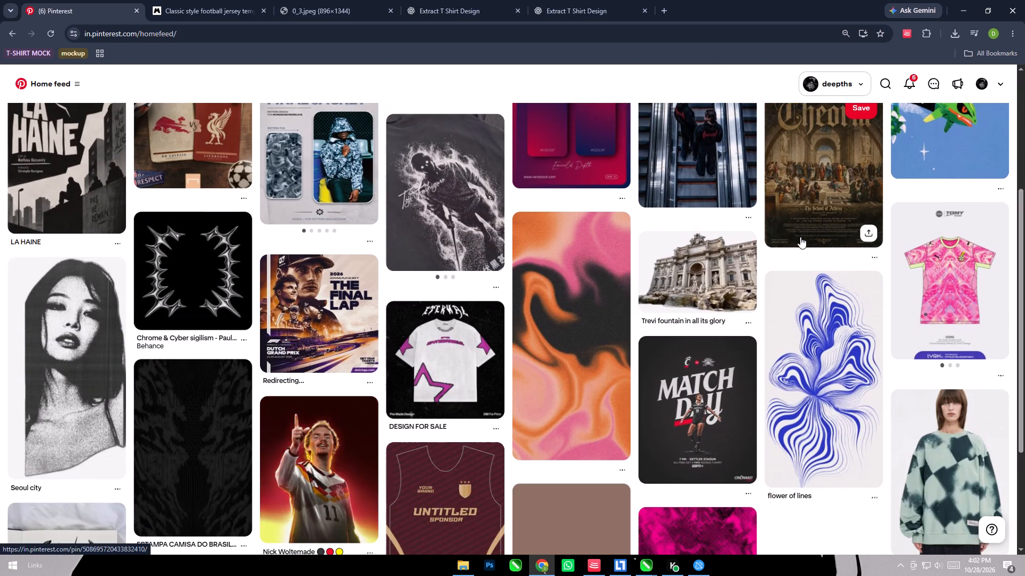
scroll(800, 237, down, 5)
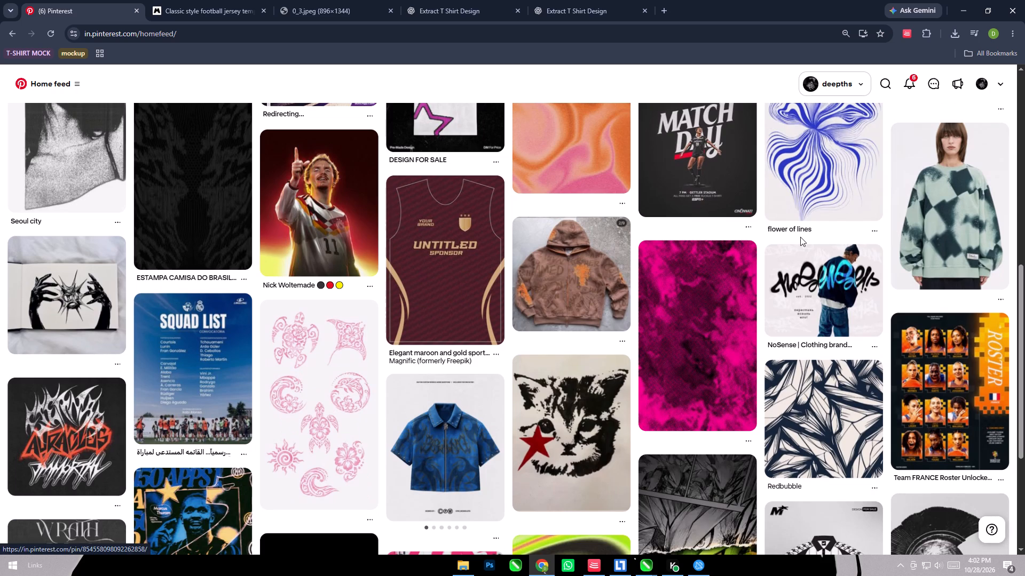
scroll(800, 237, down, 4)
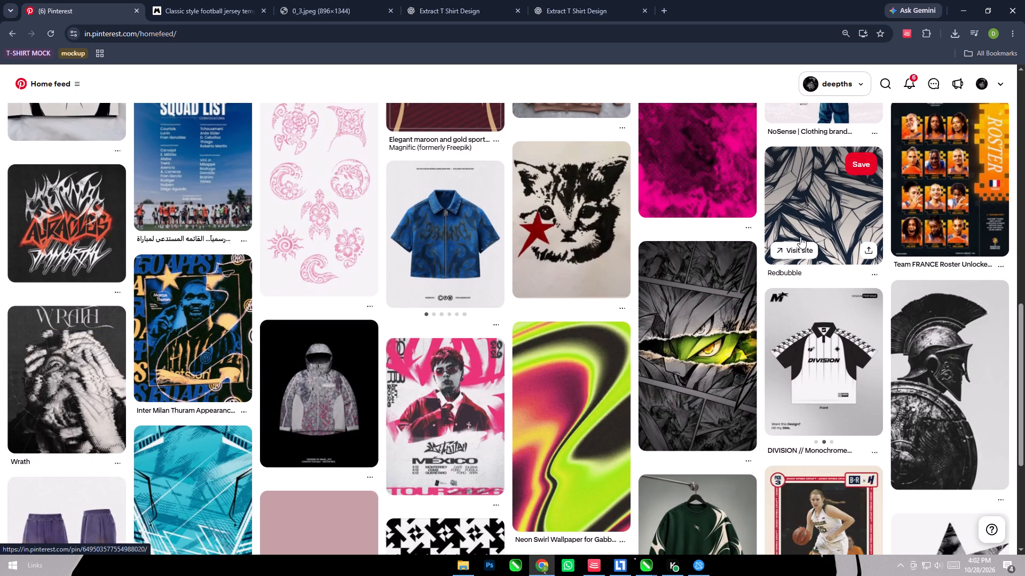
scroll(800, 237, down, 3)
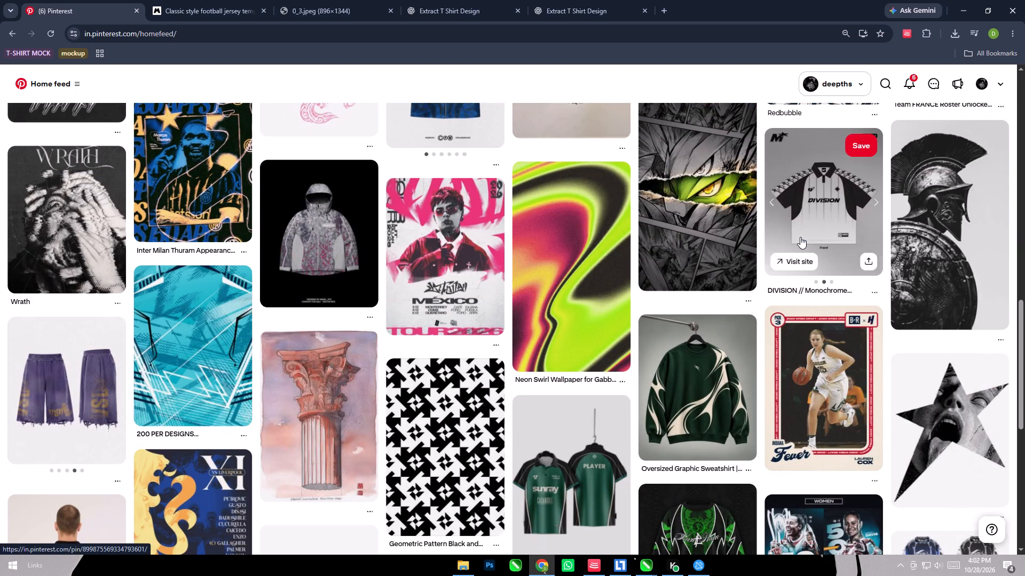
scroll(800, 237, down, 8)
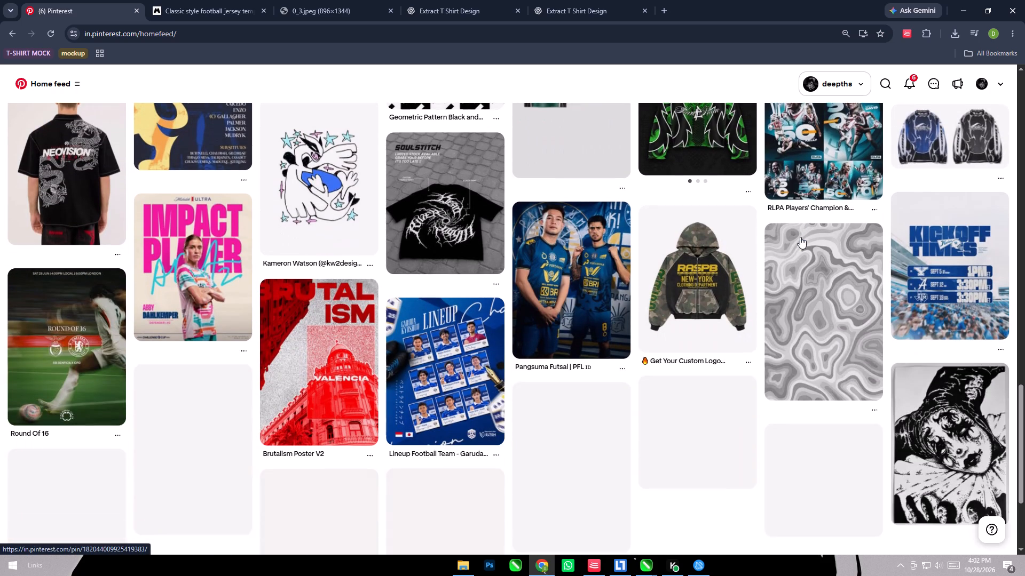
scroll(800, 237, down, 11)
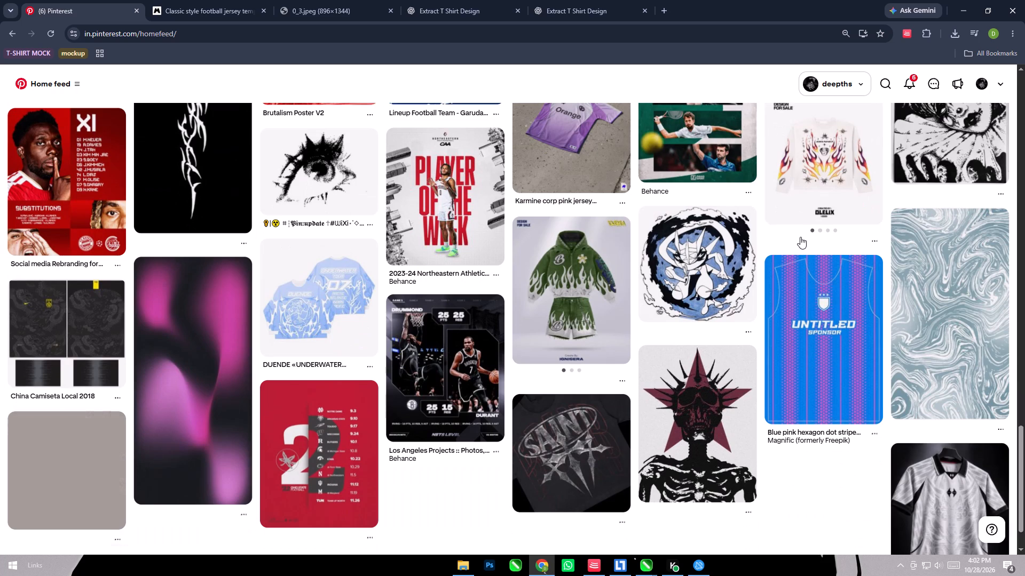
scroll(800, 237, down, 5)
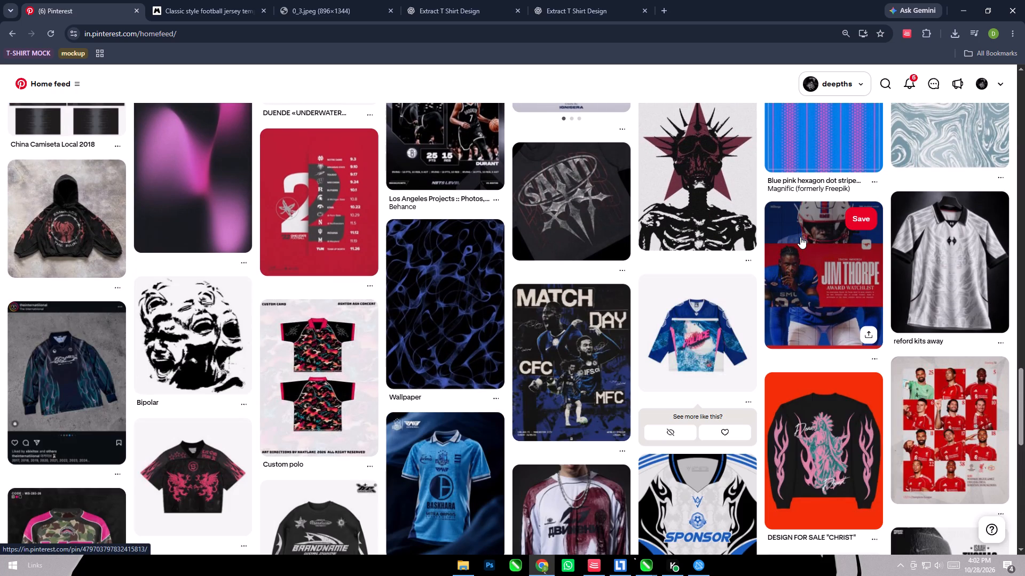
scroll(800, 237, down, 3)
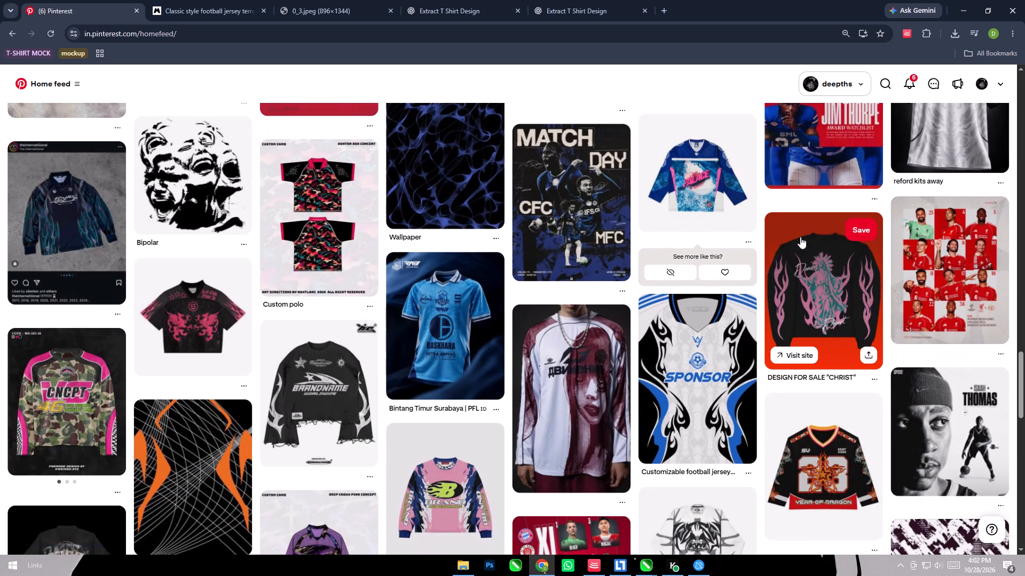
scroll(800, 237, down, 5)
scroll(800, 237, up, 3)
scroll(800, 237, down, 4)
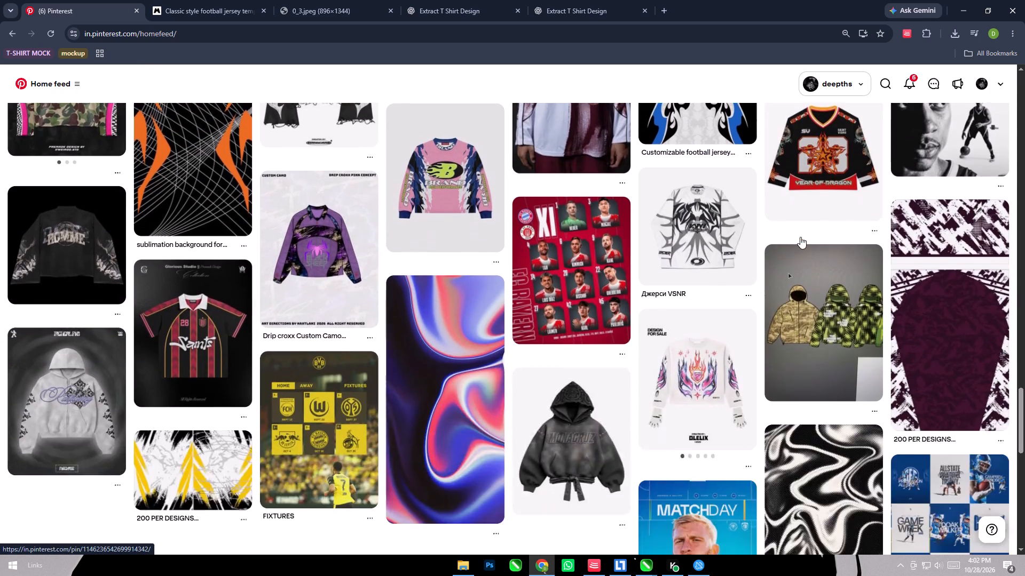
scroll(800, 237, up, 4)
scroll(800, 237, down, 9)
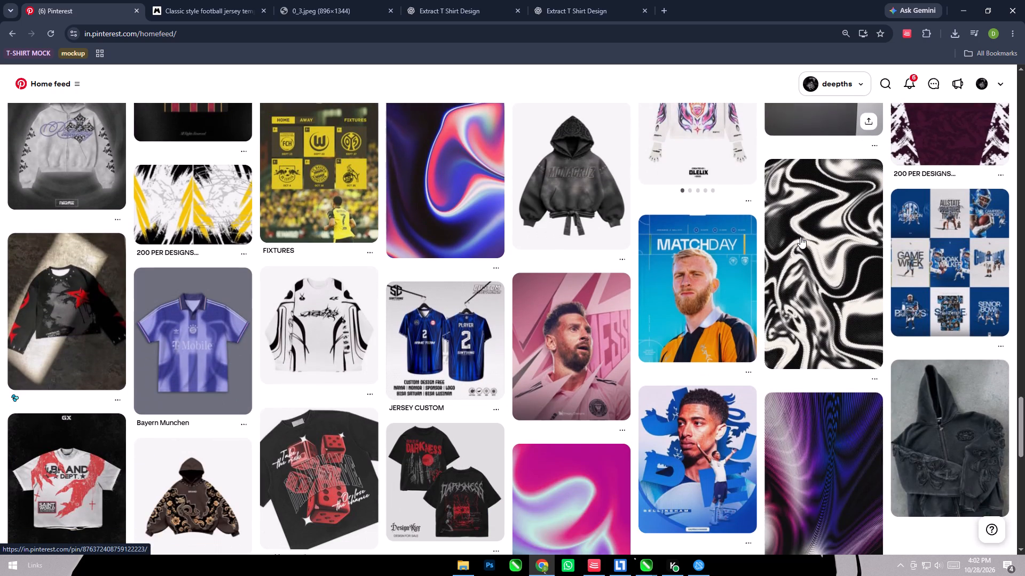
scroll(800, 237, down, 5)
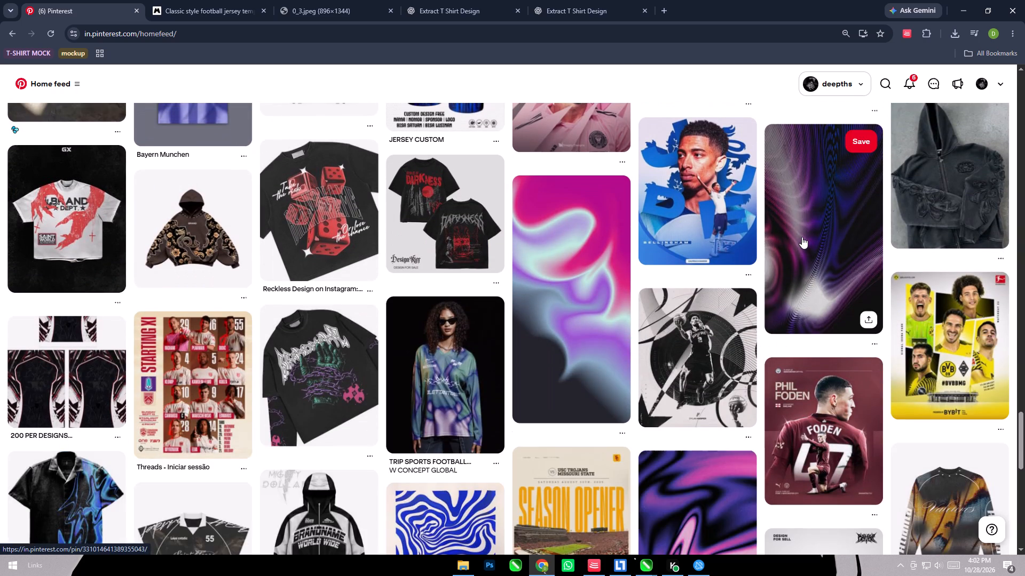
scroll(802, 237, down, 4)
scroll(803, 237, up, 4)
scroll(516, 264, down, 6)
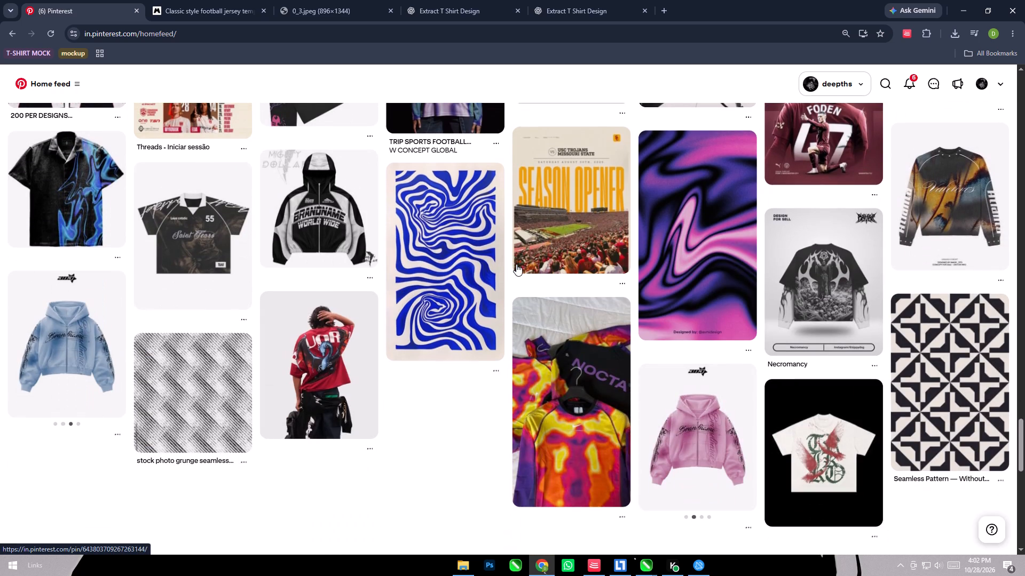
scroll(516, 264, down, 7)
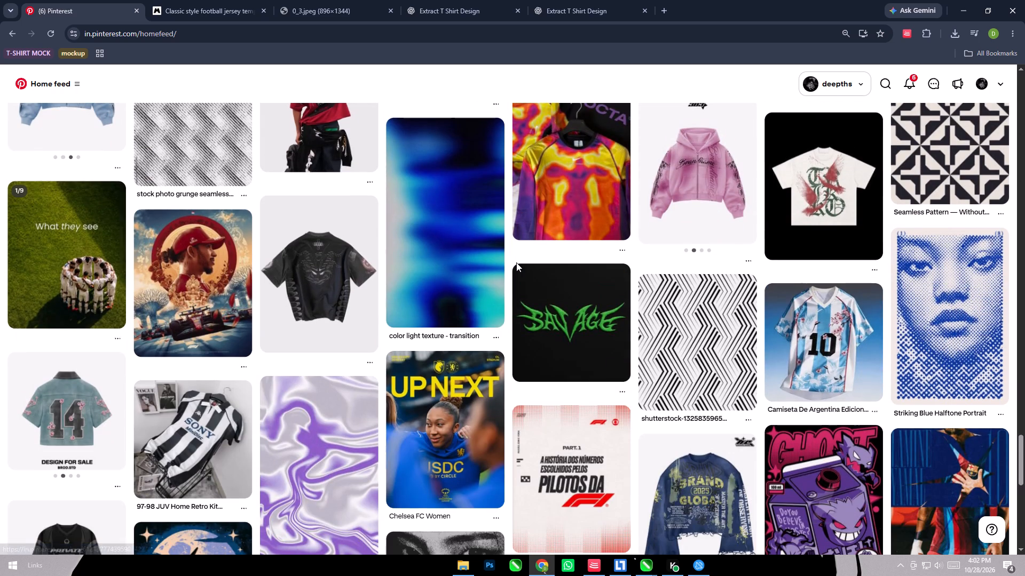
scroll(516, 262, down, 12)
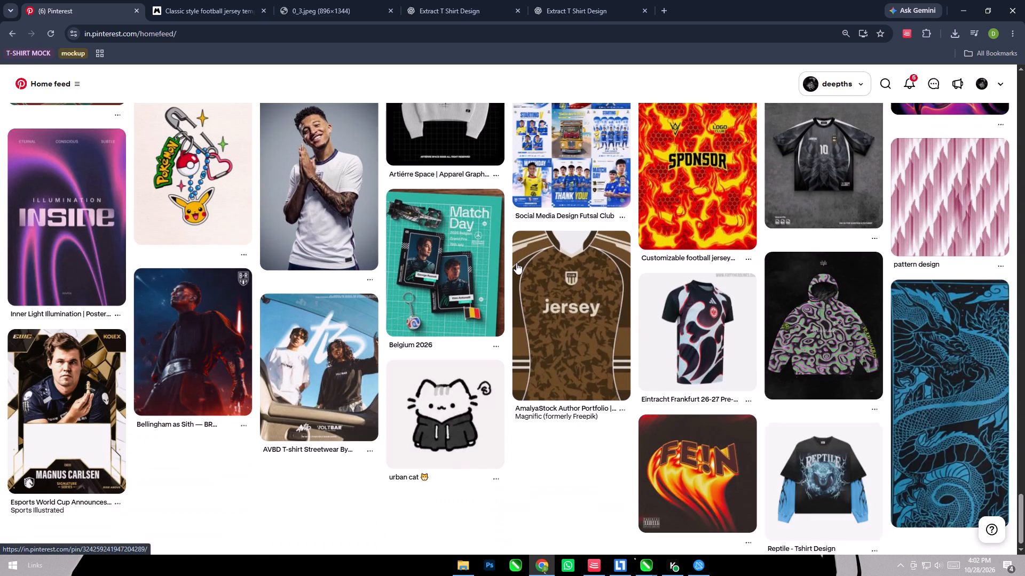
scroll(516, 262, down, 9)
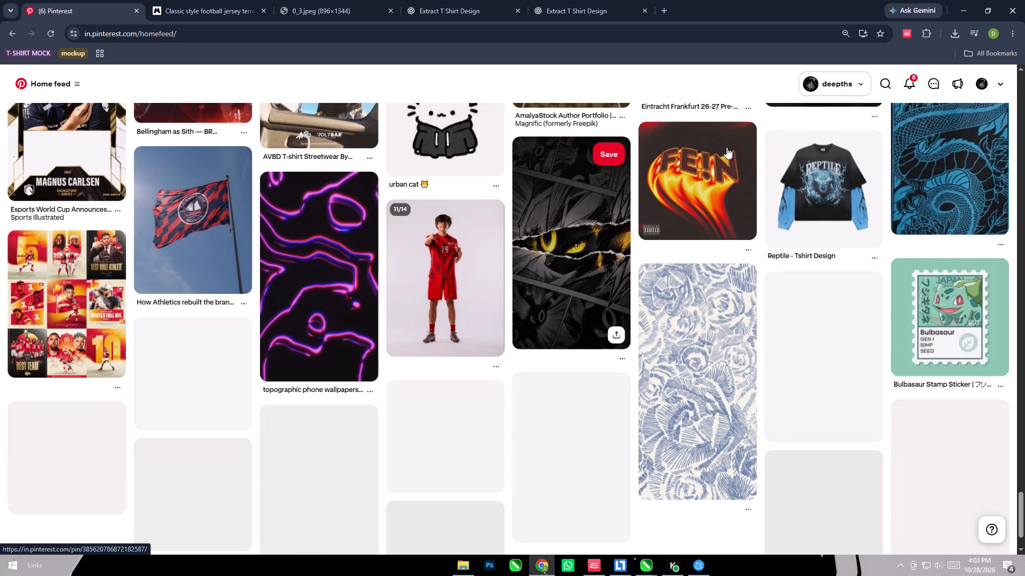
scroll(689, 323, down, 2)
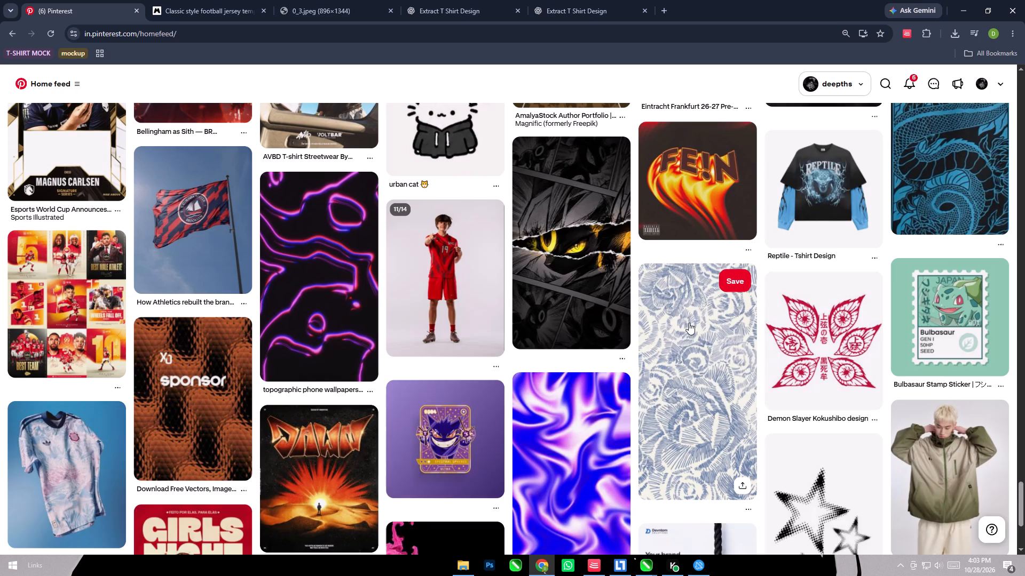
scroll(689, 323, down, 14)
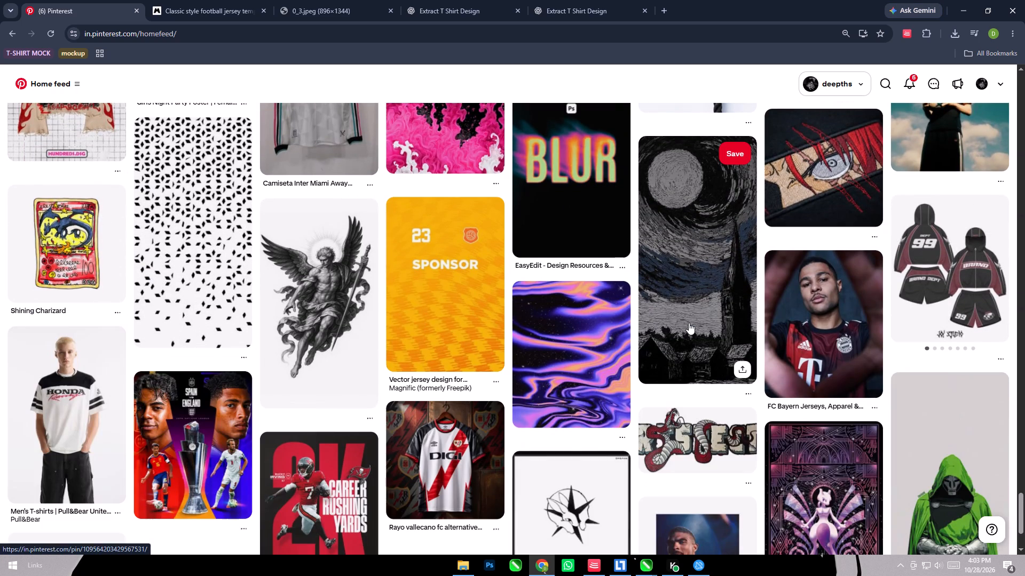
scroll(689, 323, down, 5)
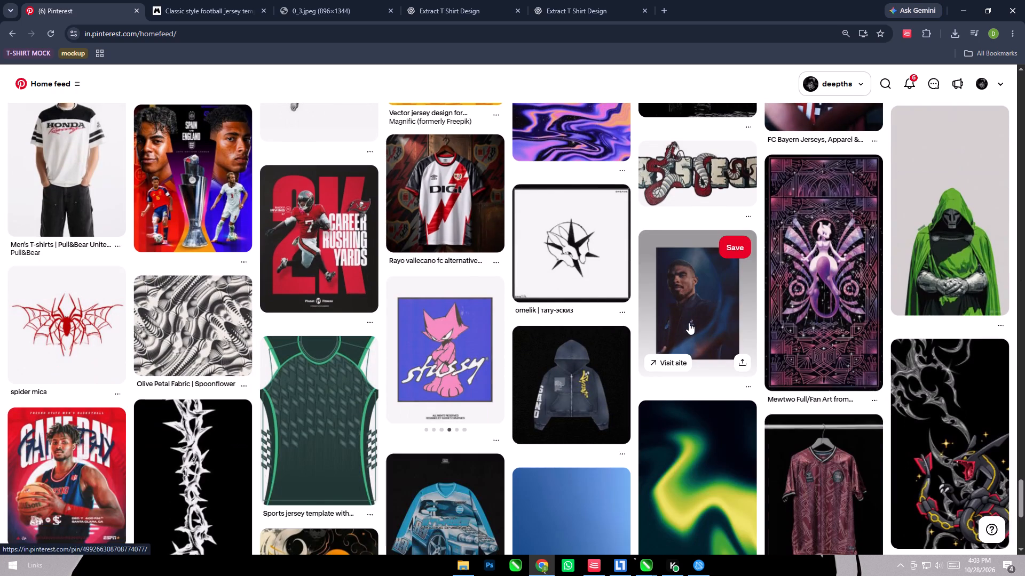
scroll(689, 323, down, 9)
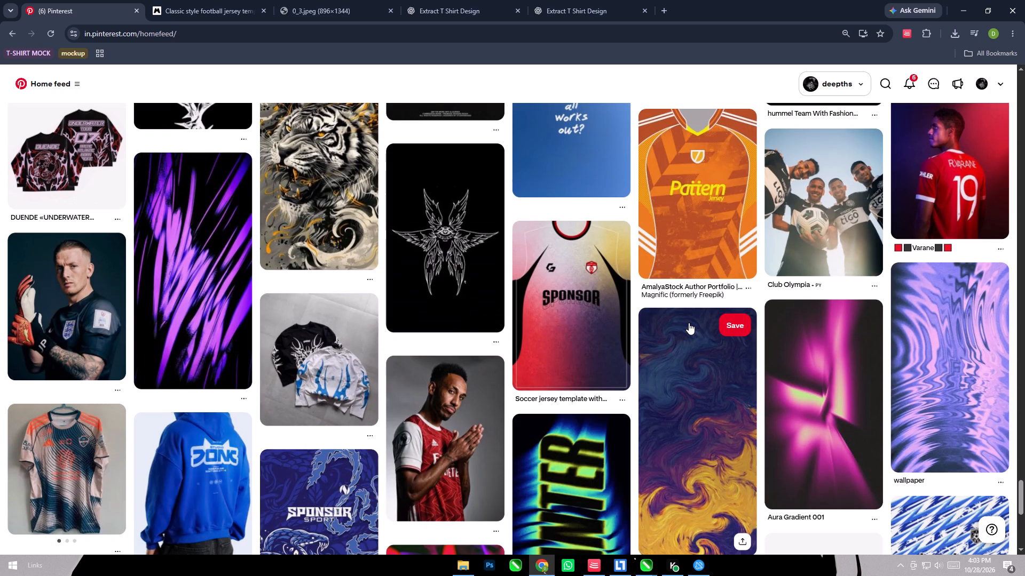
scroll(689, 323, down, 4)
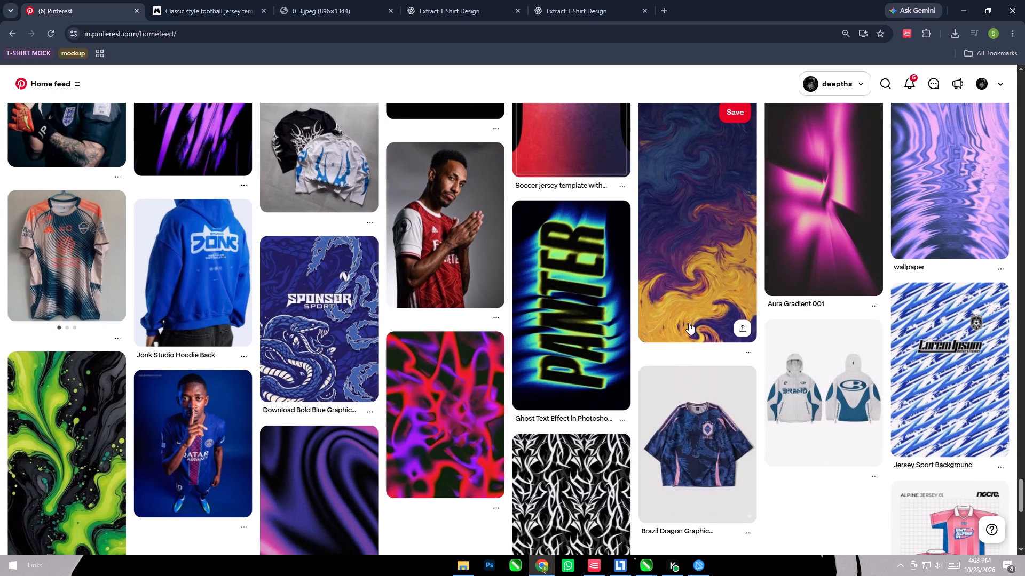
scroll(689, 323, down, 4)
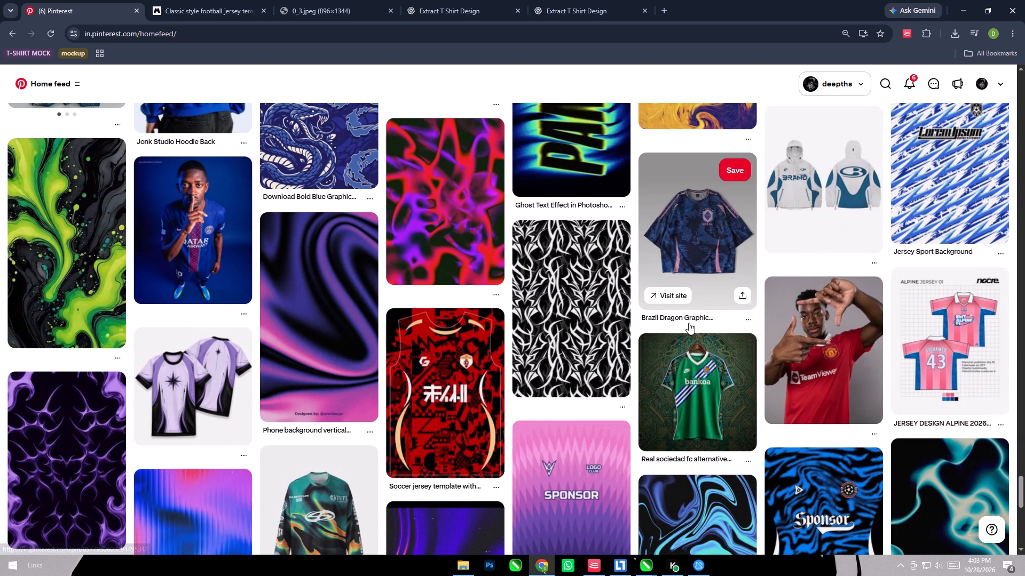
scroll(689, 323, down, 9)
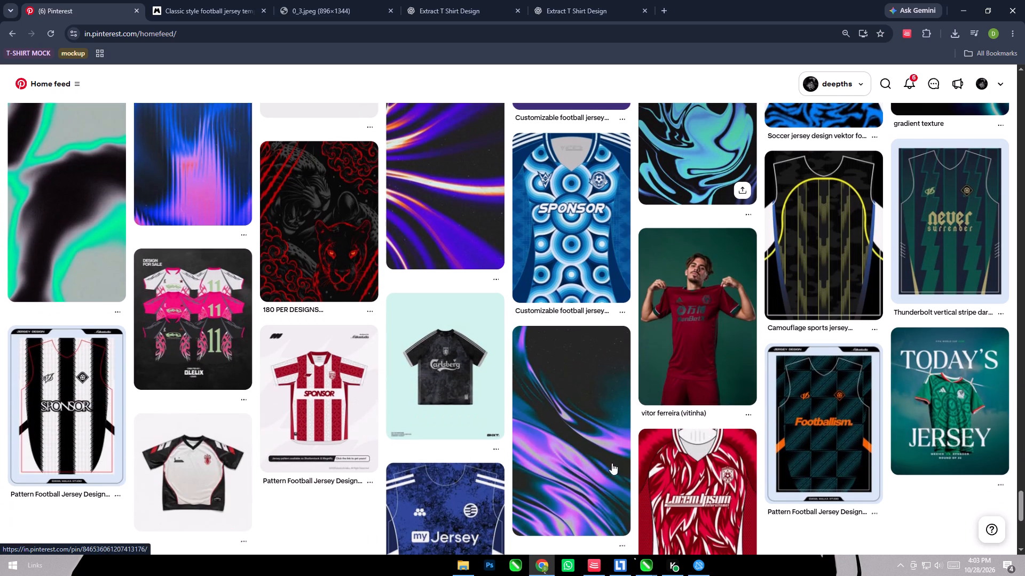
Switch to the BitChord music player and skip to the next song.
click(601, 564)
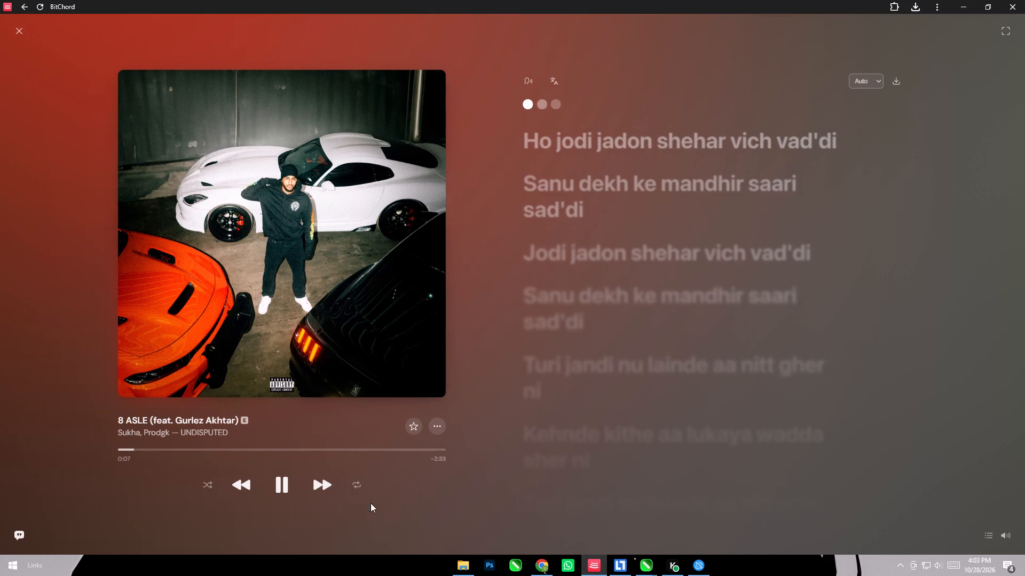
click(320, 477)
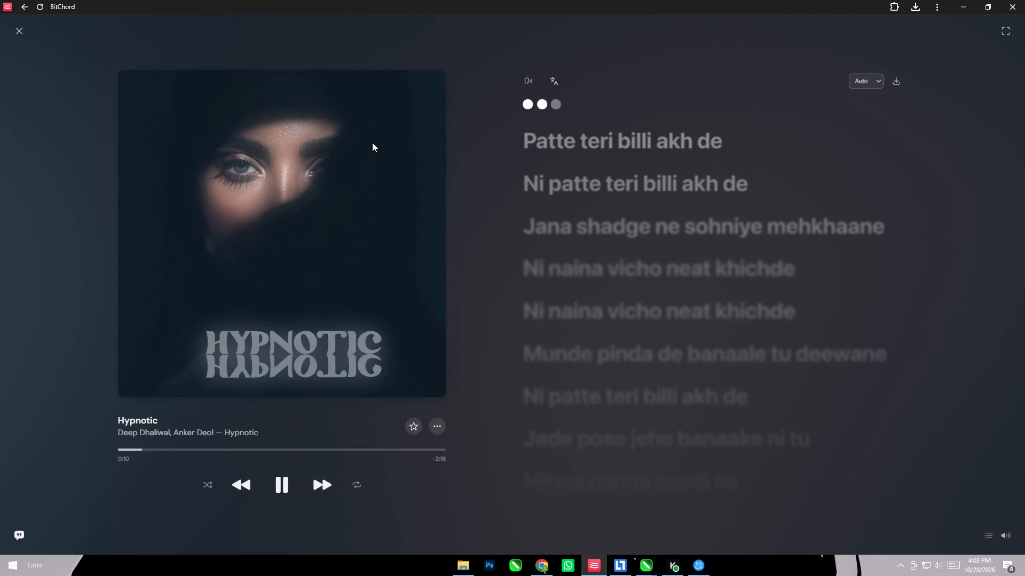
Take a screen snip of the whole HYPNOTIC album cover in the music player.
key(shift+super+s)
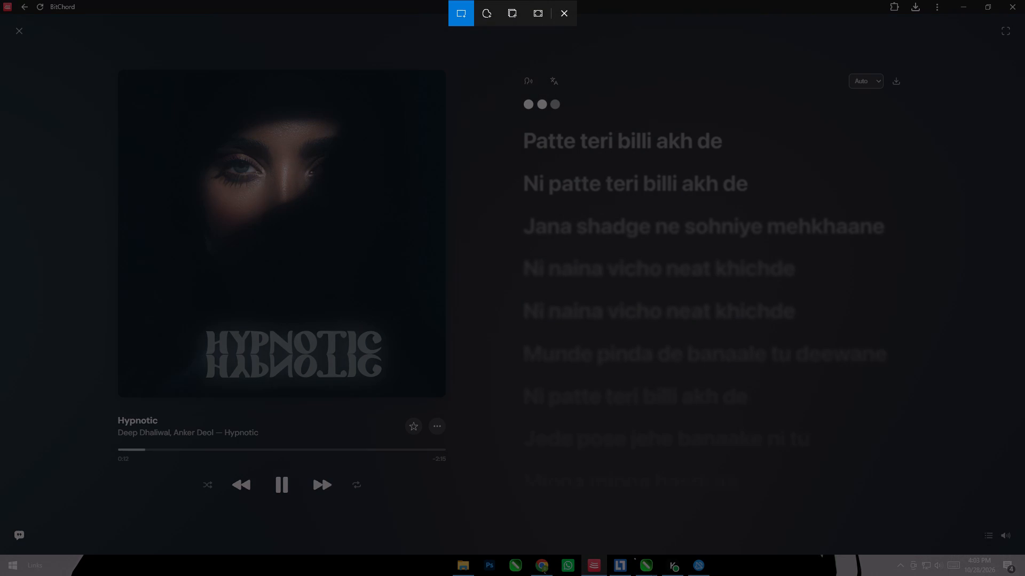
drag(120, 74, 425, 396)
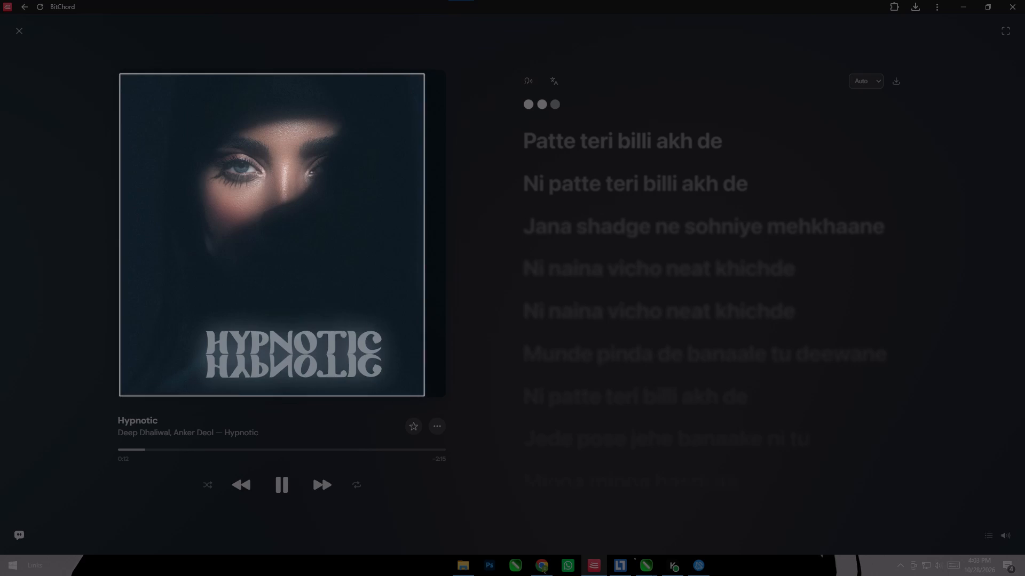
drag(425, 396, 446, 396)
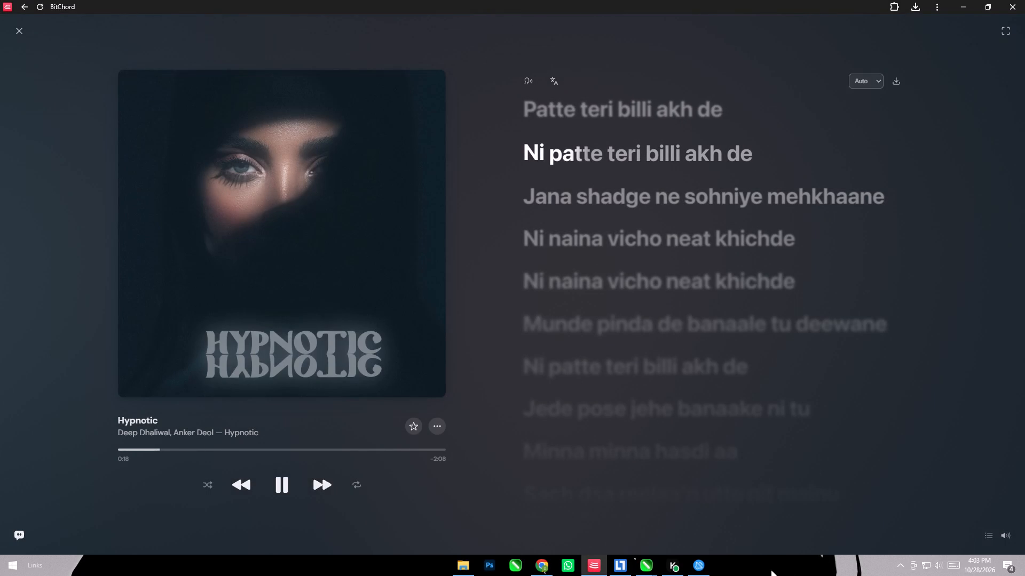
Skip ahead two songs in the music player.
click(325, 482)
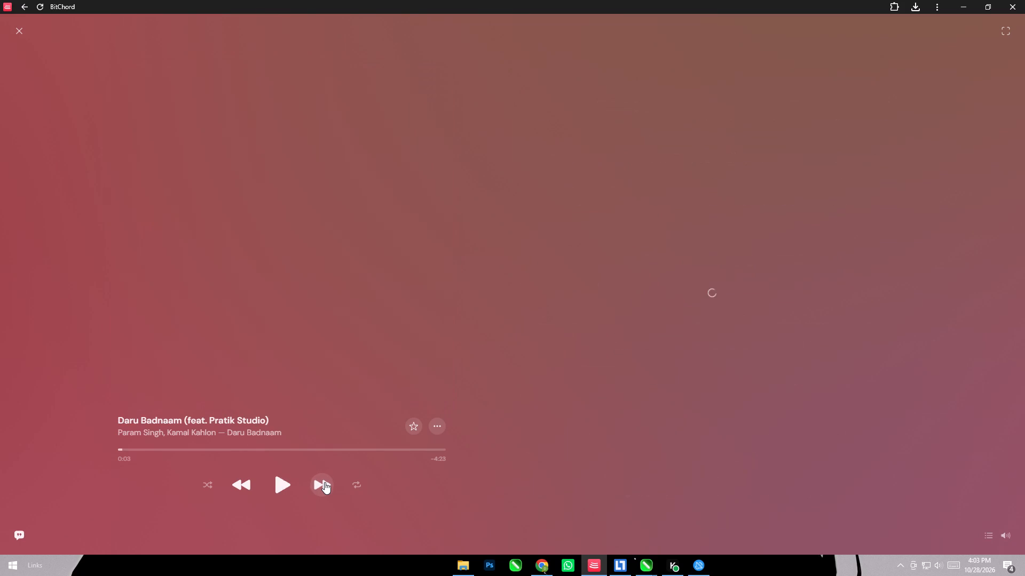
click(325, 482)
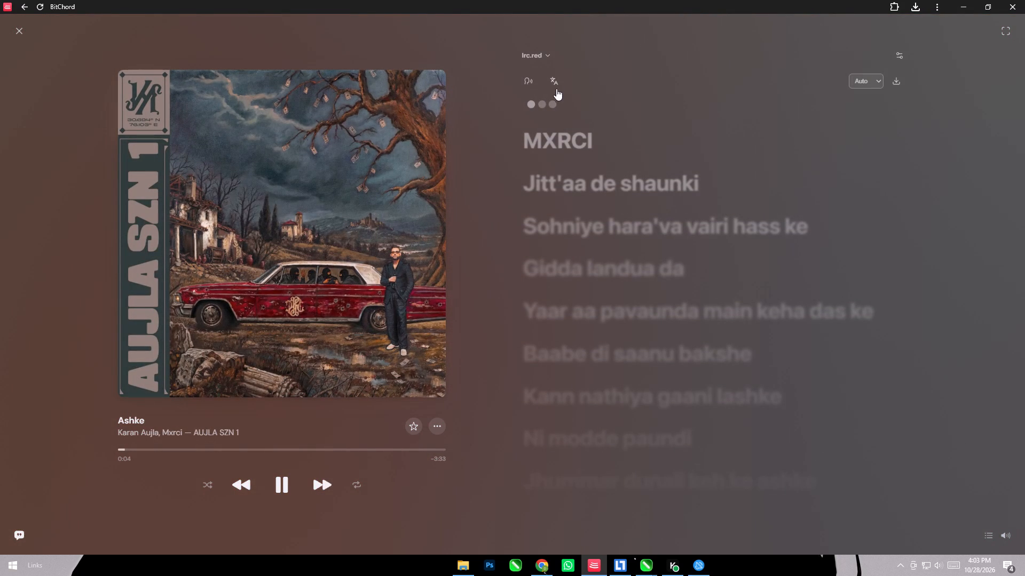
Switch to CorelDRAW, paste the captured HYPNOTIC cover in the empty area beside the jacket photo, and enlarge it to about 36.7 × 36.4 inches.
click(966, 0)
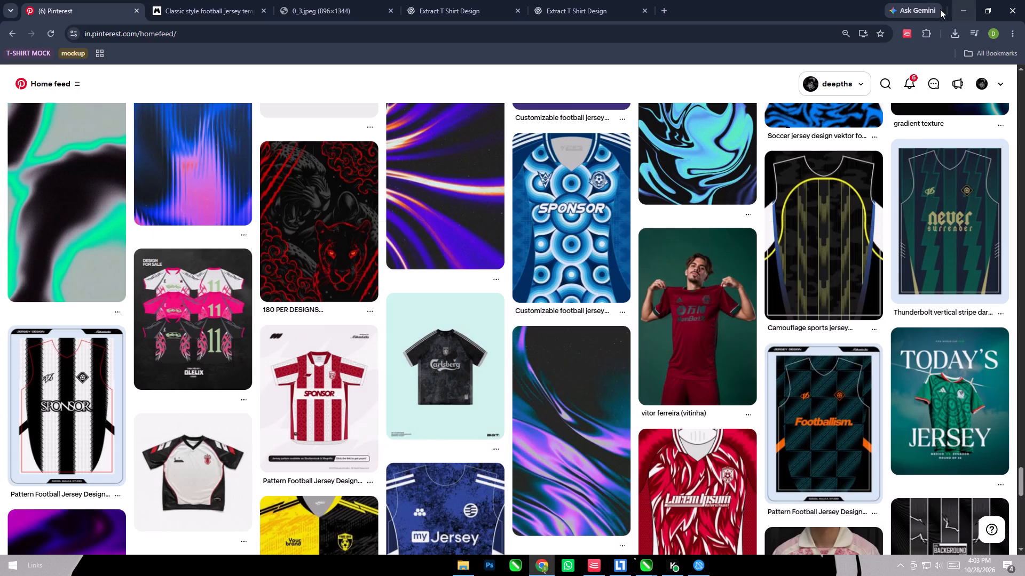
scroll(559, 266, down, 3)
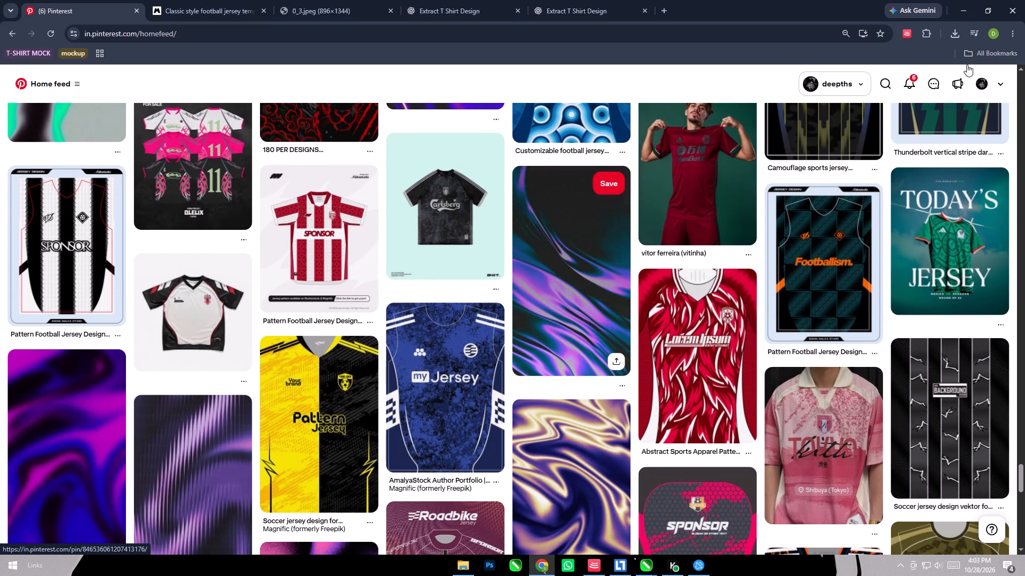
click(966, 6)
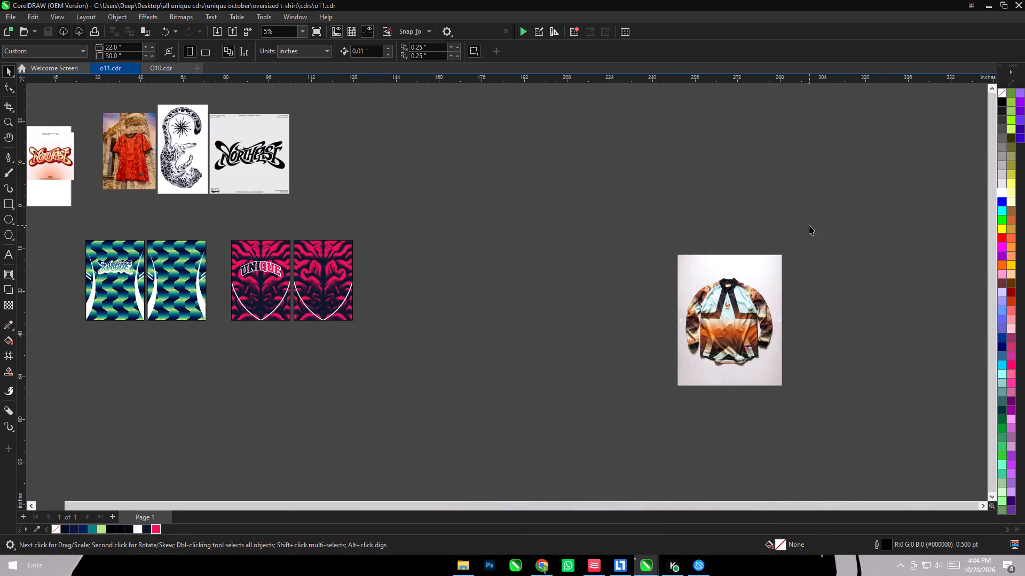
right_click(578, 224)
click(610, 313)
drag(521, 309, 606, 383)
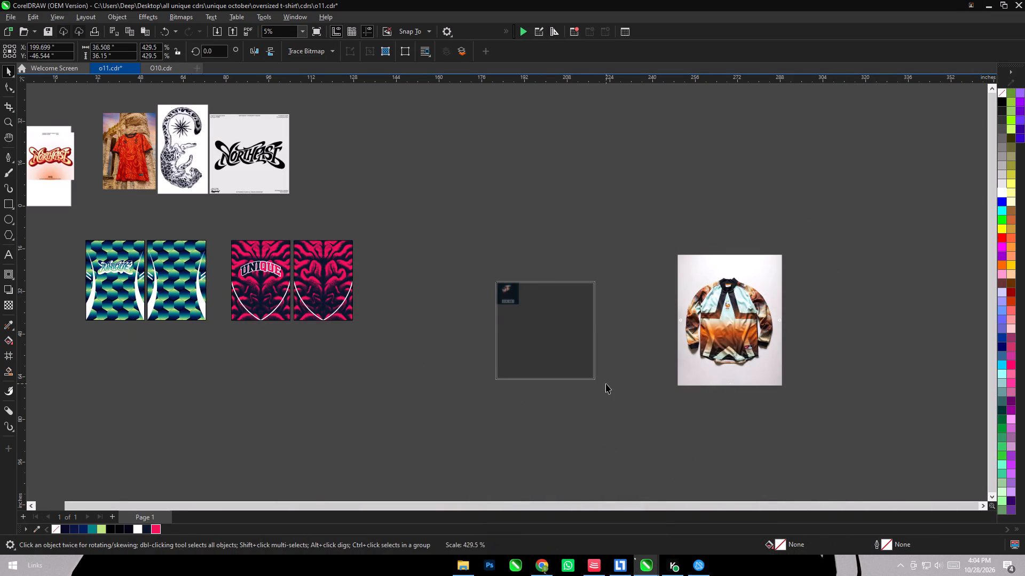
Move the HYPNOTIC cover into the reference row beside the black NORTHEAST lettering image, leaving a small gap, and deselect it.
scroll(550, 321, up, 10)
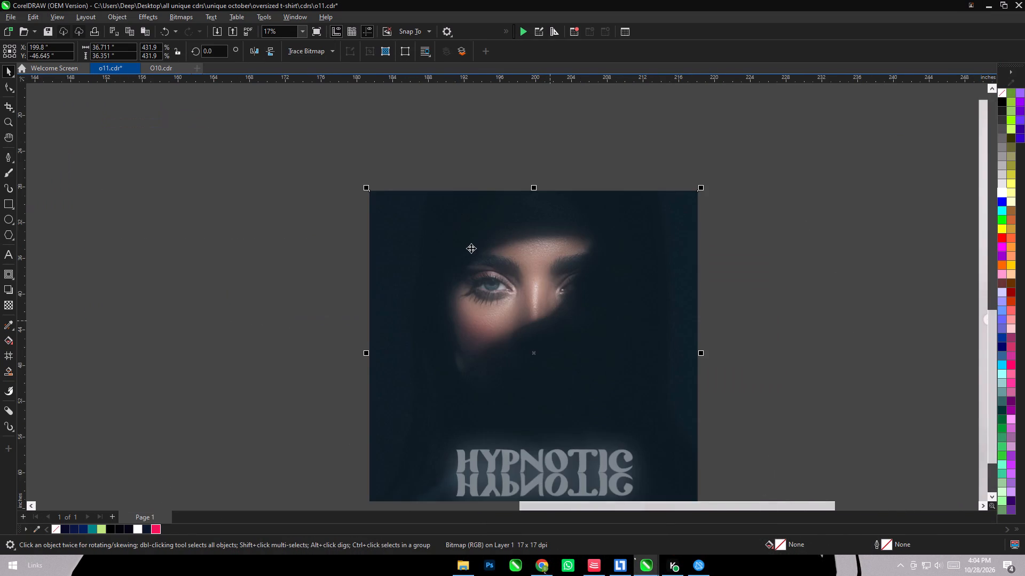
scroll(470, 246, down, 7)
scroll(624, 411, down, 5)
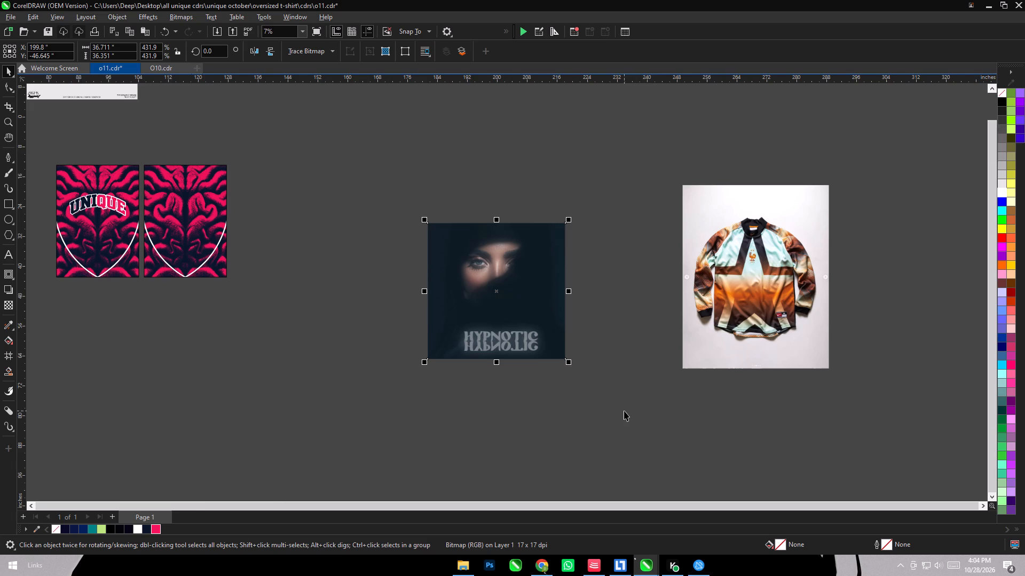
drag(566, 357, 439, 210)
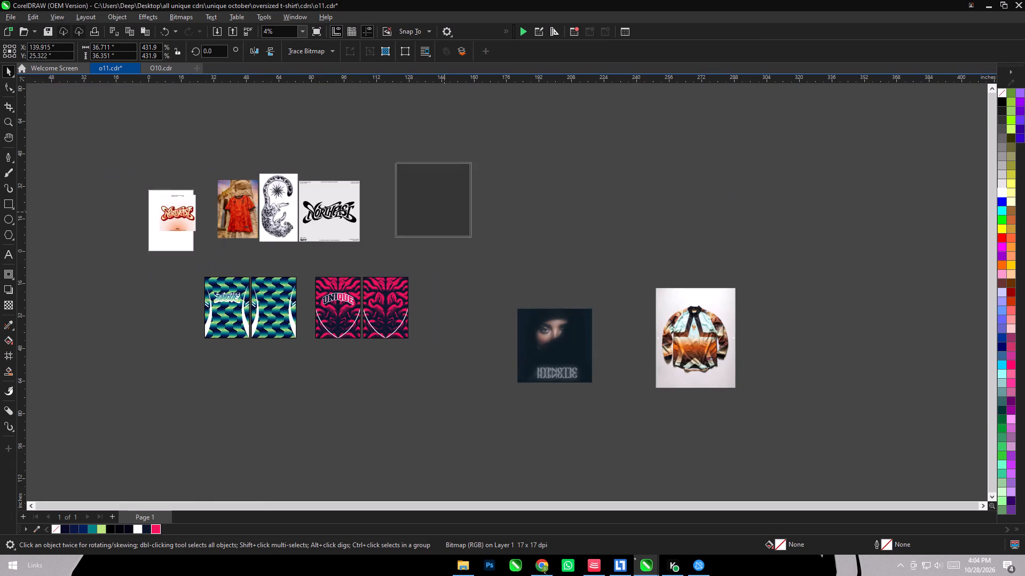
drag(439, 210, 405, 225)
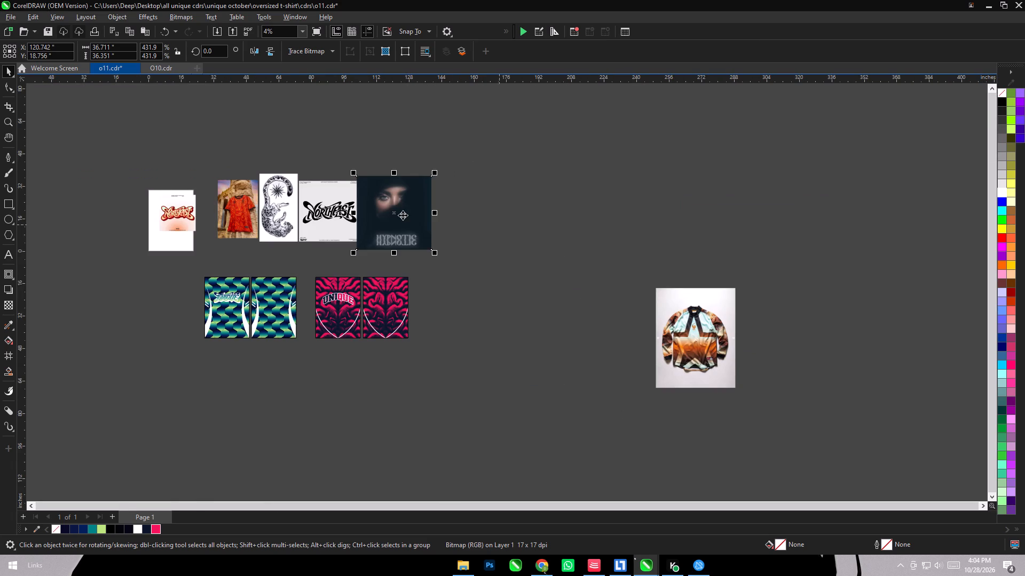
drag(402, 215, 414, 215)
click(484, 228)
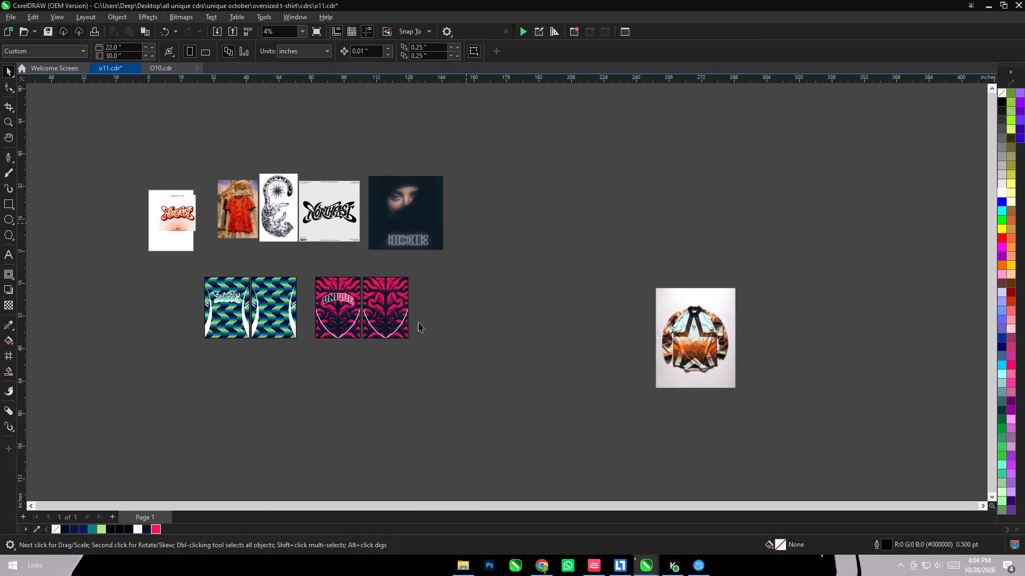
Switch to Chrome and look through the Pinterest home feed's jersey, apparel and pattern pins for the next t-shirt reference design.
click(539, 558)
scroll(501, 390, down, 8)
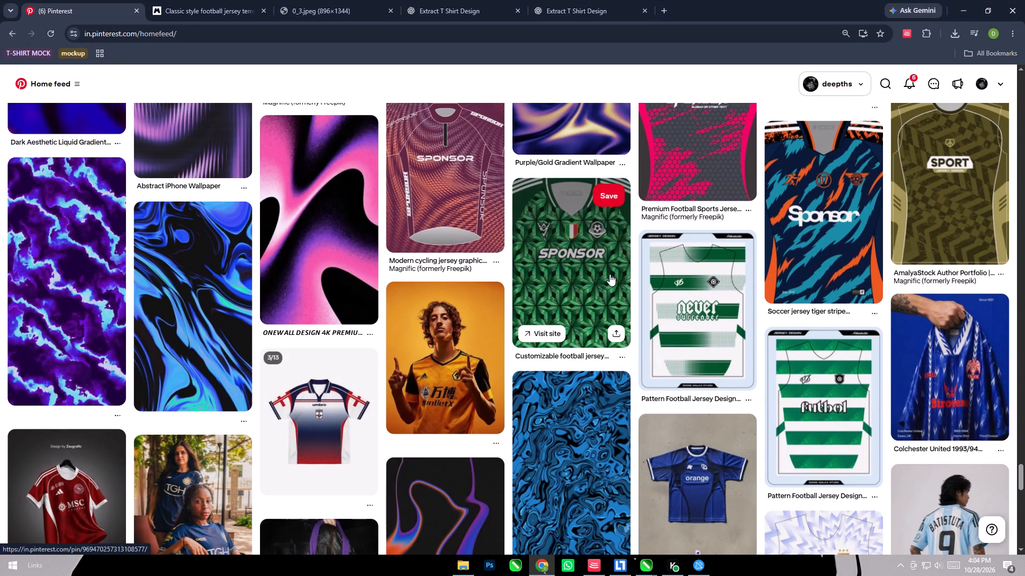
scroll(610, 274, down, 10)
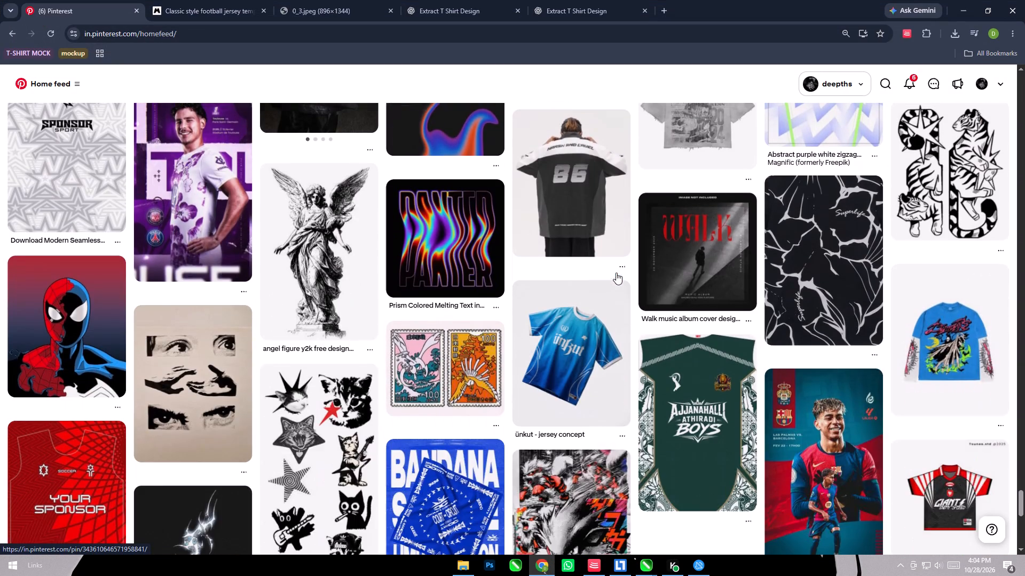
scroll(616, 273, down, 5)
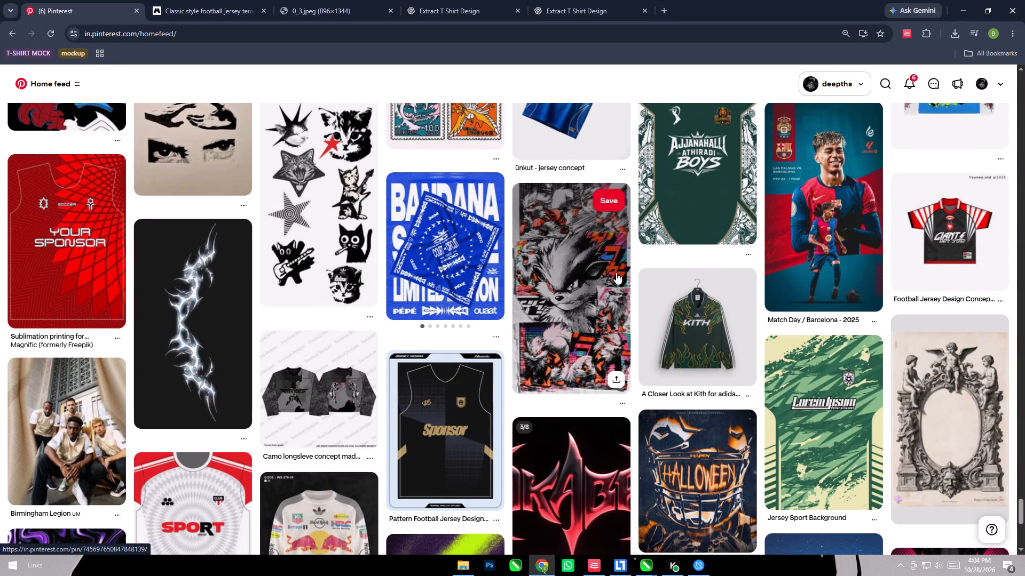
scroll(616, 273, down, 10)
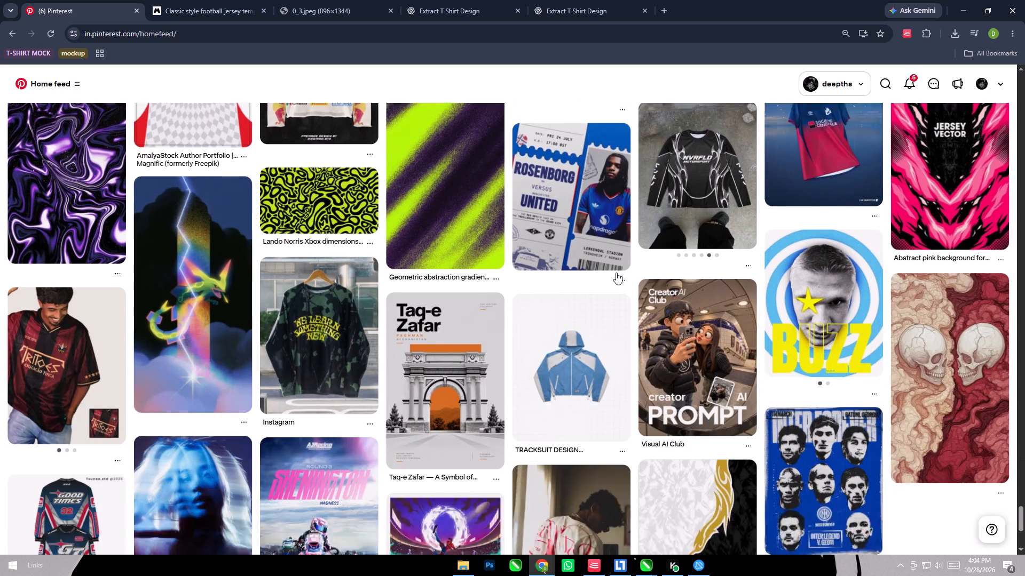
scroll(616, 273, down, 10)
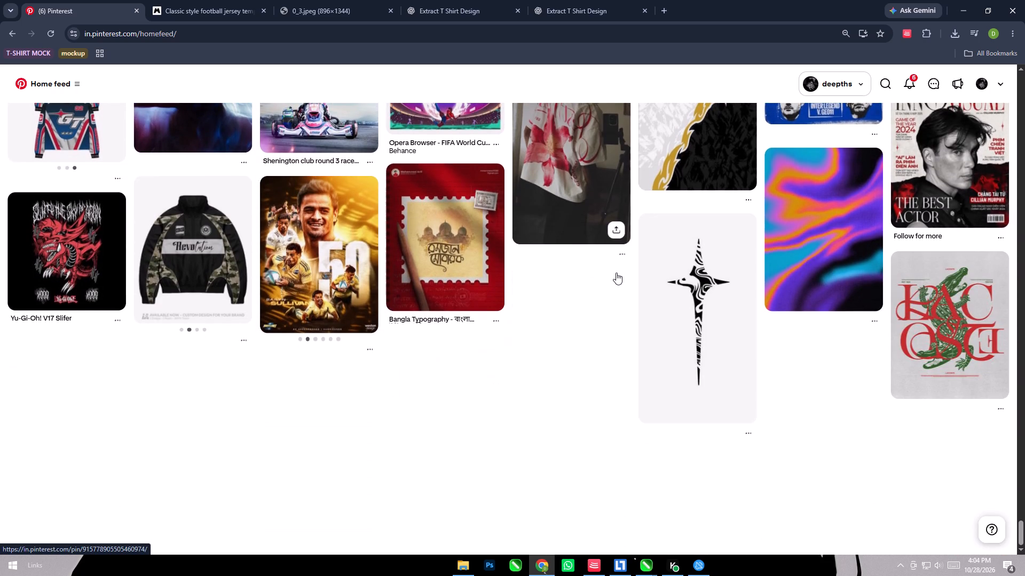
scroll(616, 273, down, 4)
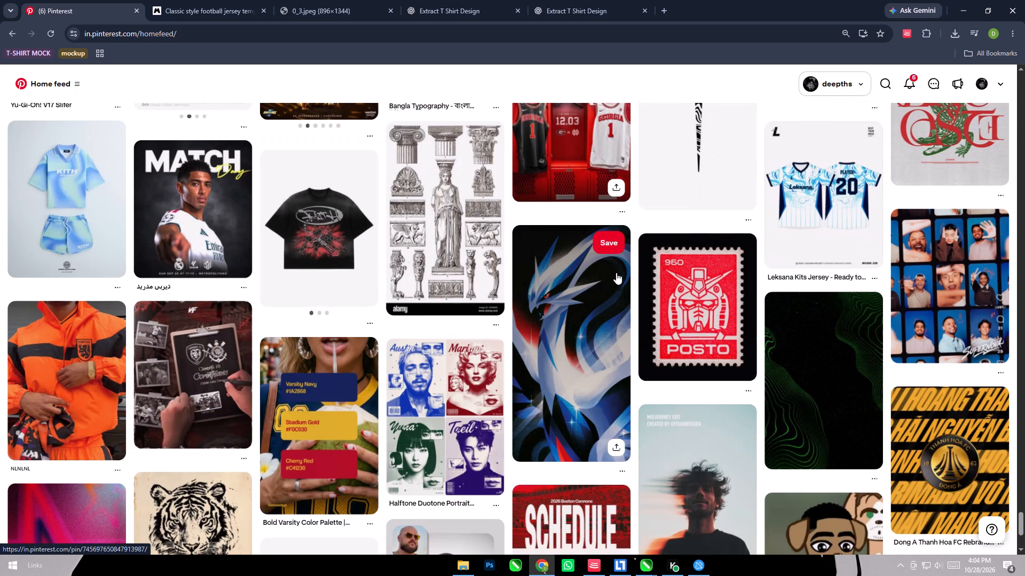
scroll(616, 273, down, 9)
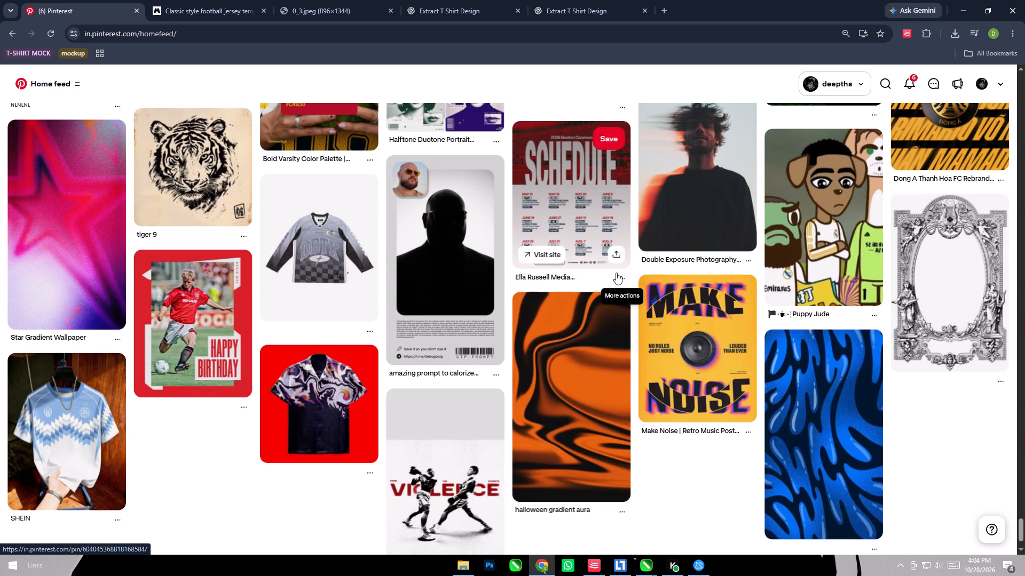
scroll(616, 273, down, 9)
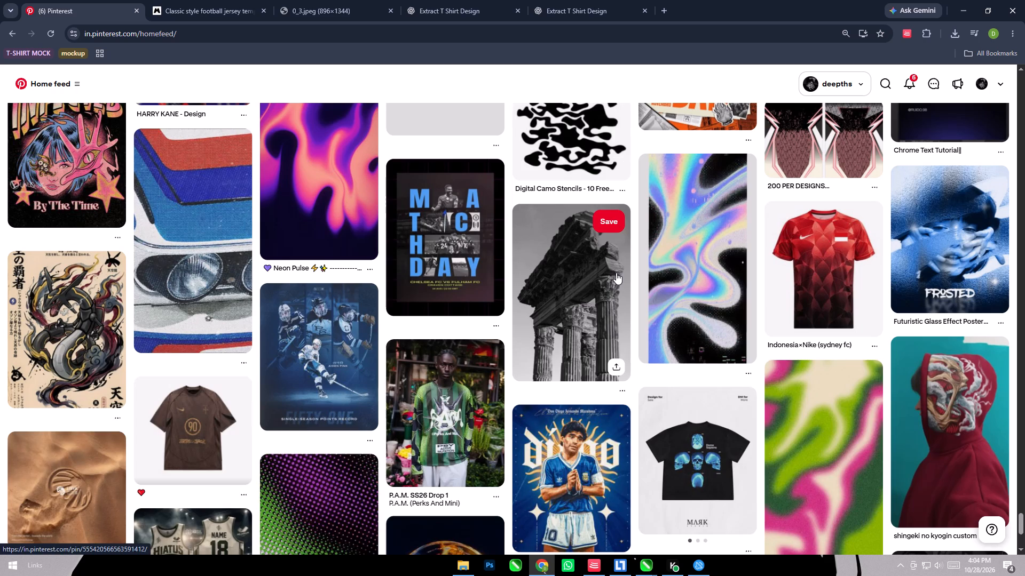
scroll(616, 273, down, 11)
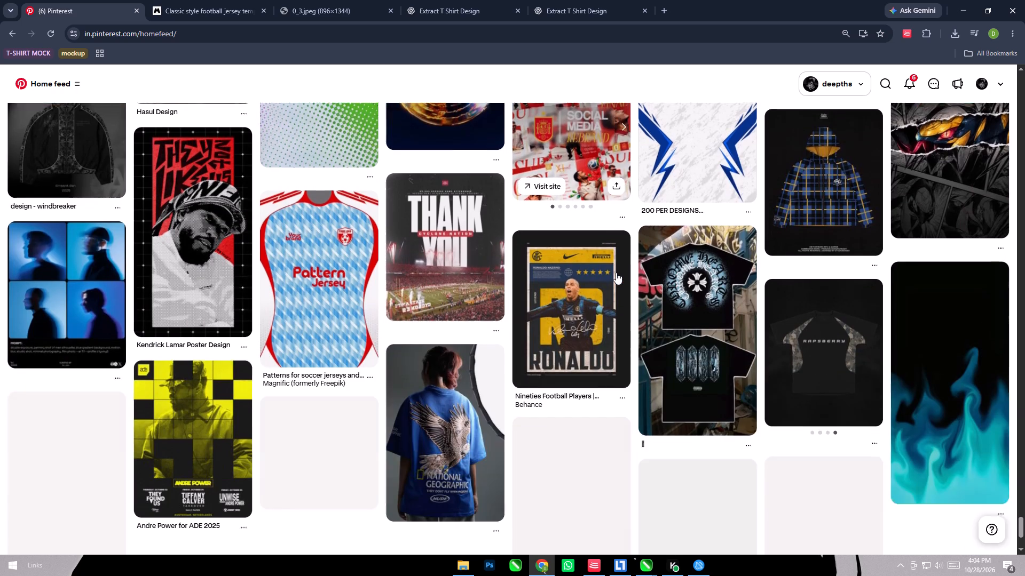
scroll(616, 273, down, 3)
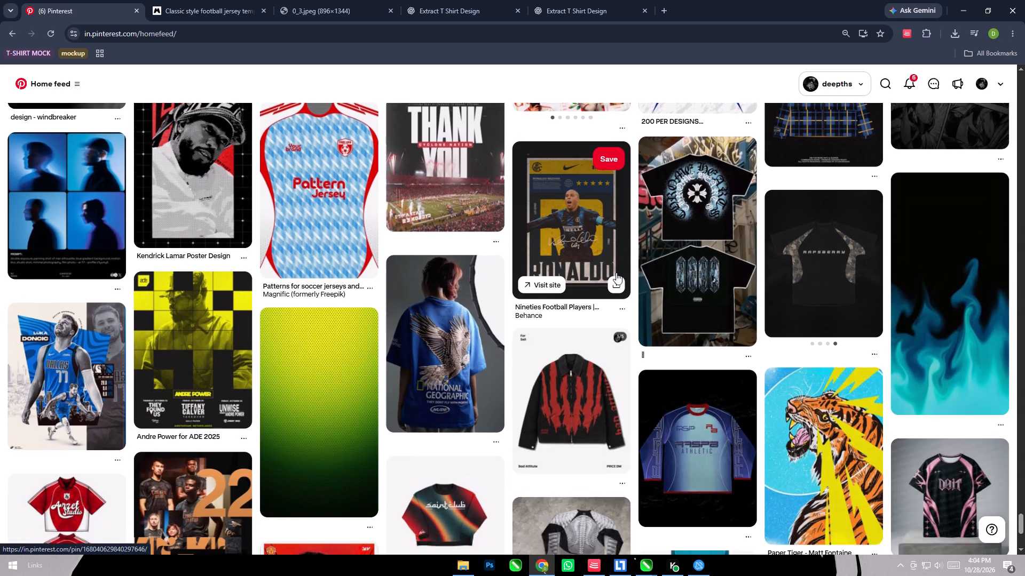
scroll(616, 273, down, 1)
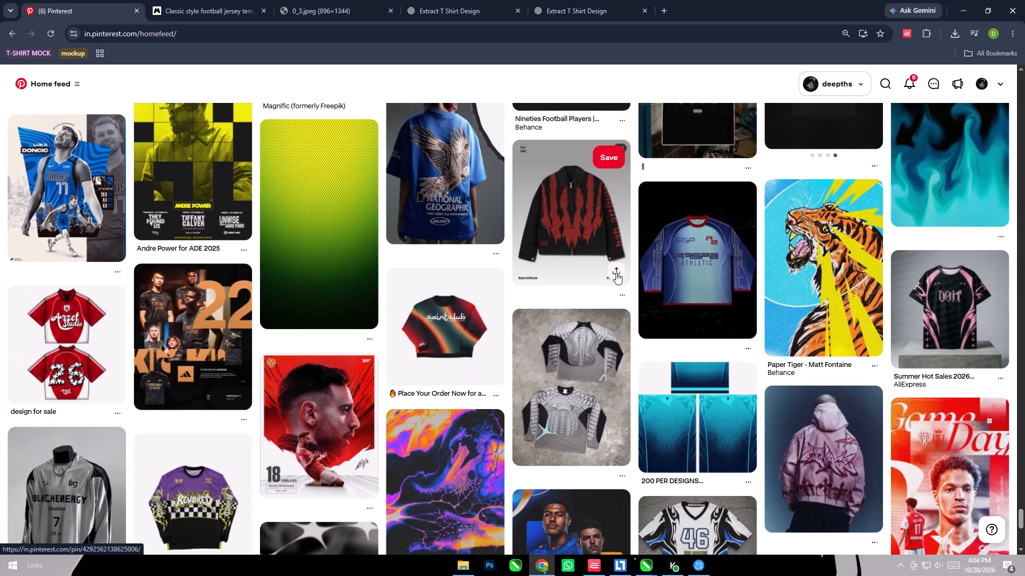
scroll(616, 273, down, 3)
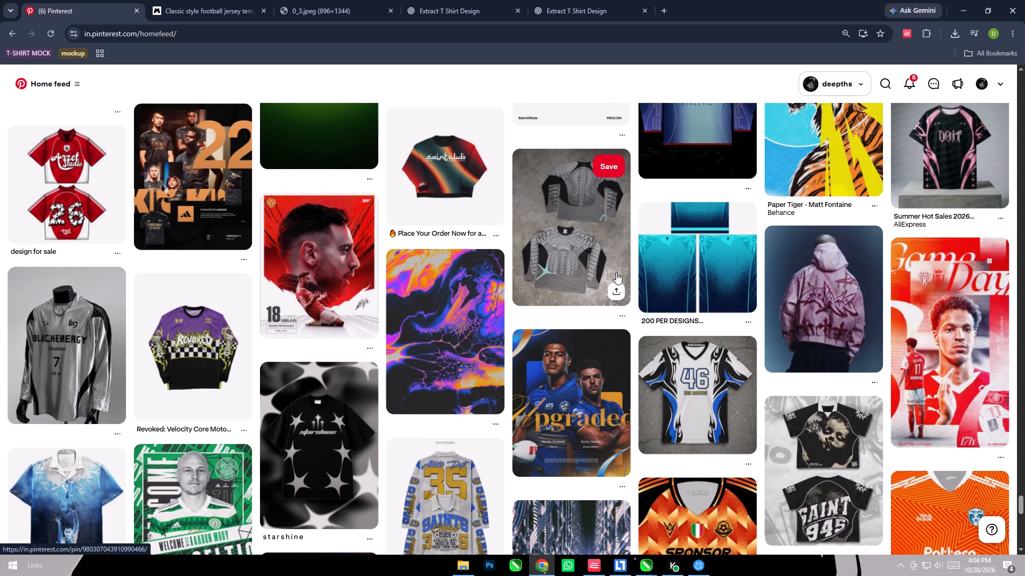
scroll(616, 273, down, 5)
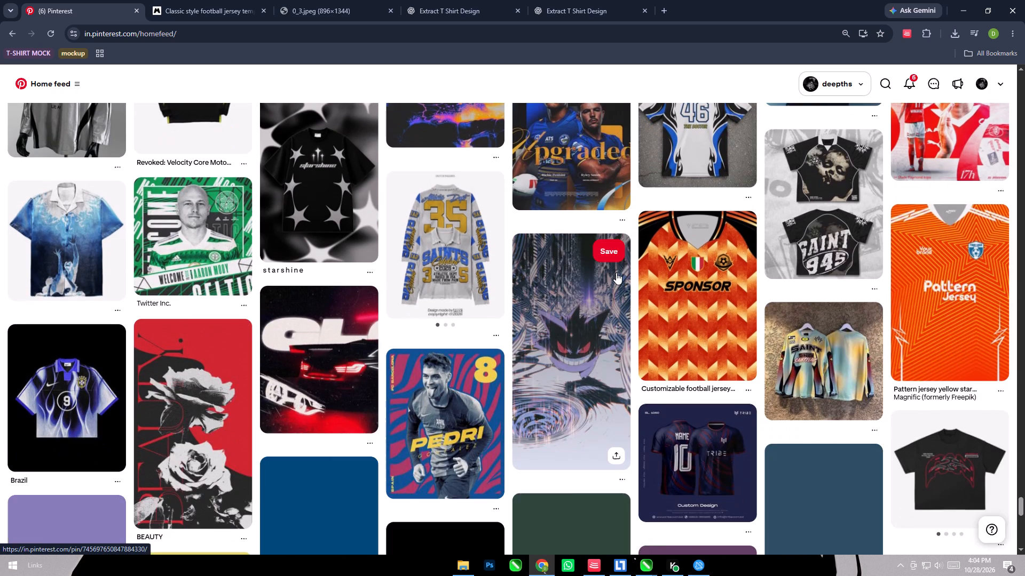
scroll(616, 273, down, 10)
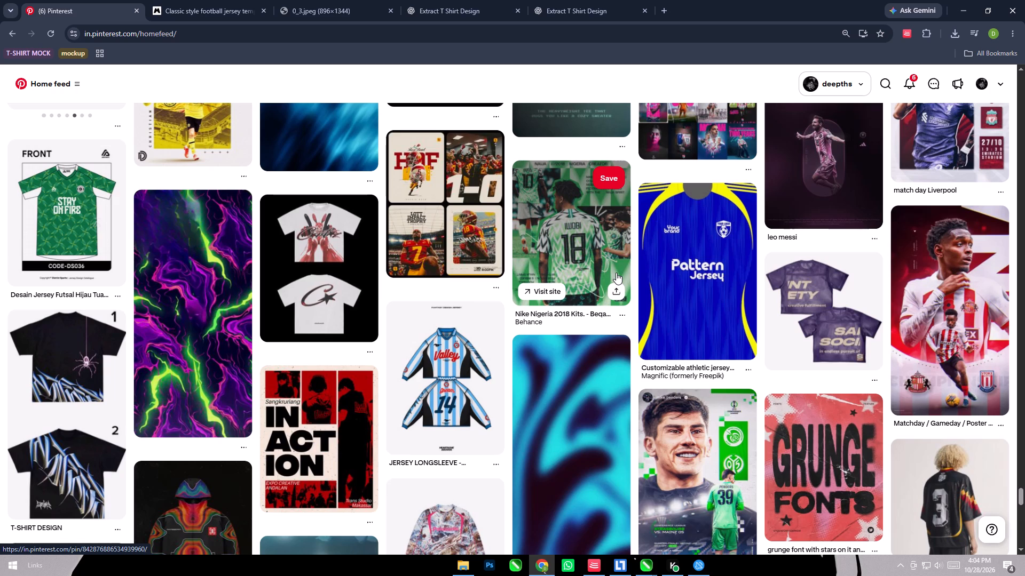
scroll(616, 273, down, 6)
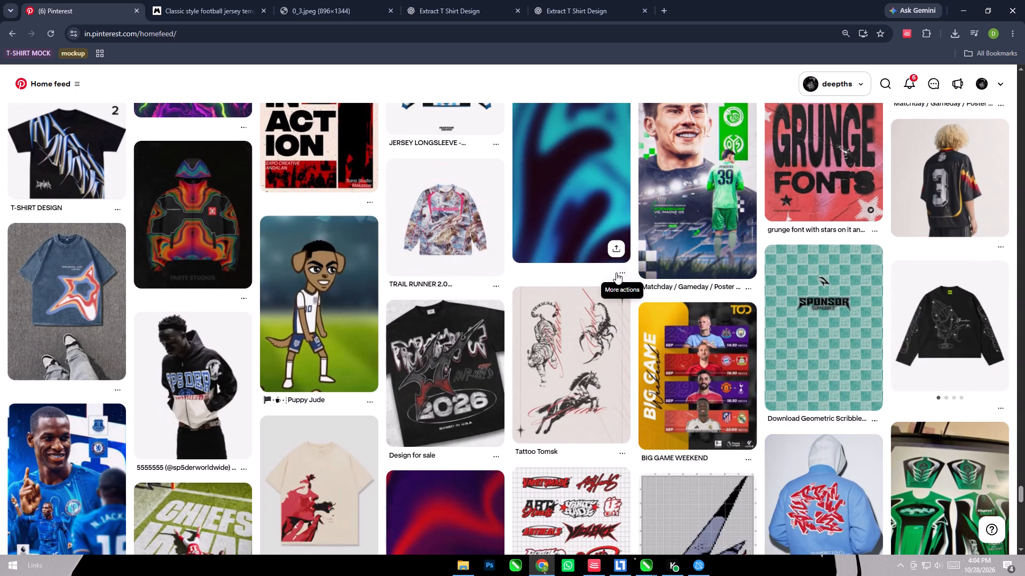
scroll(616, 273, down, 7)
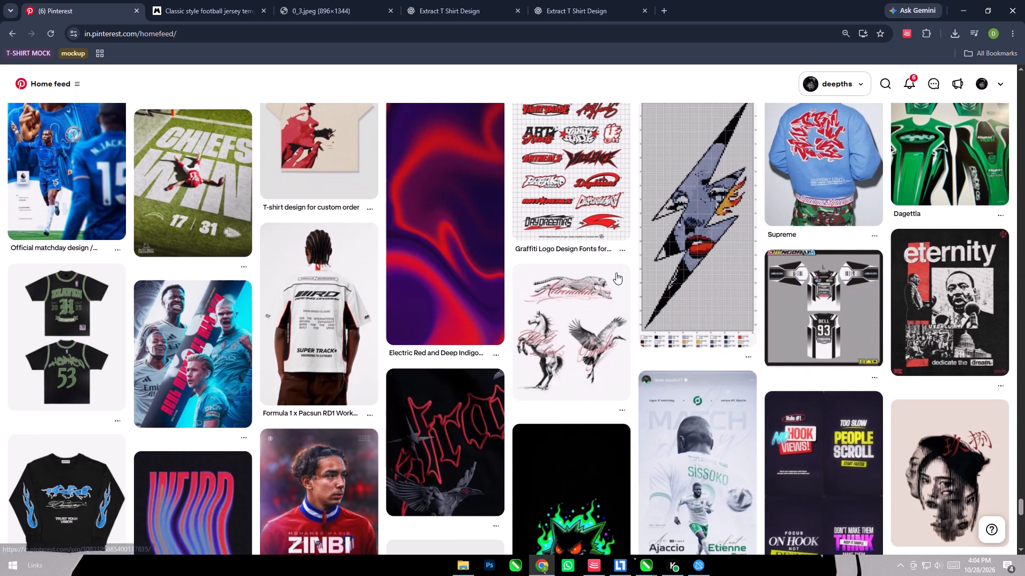
scroll(616, 273, down, 10)
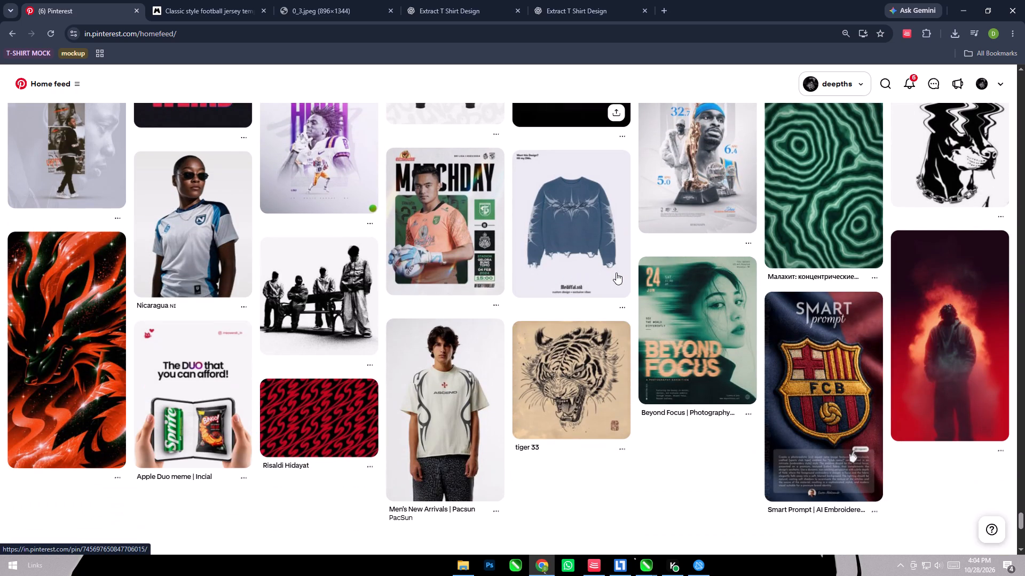
scroll(616, 273, down, 5)
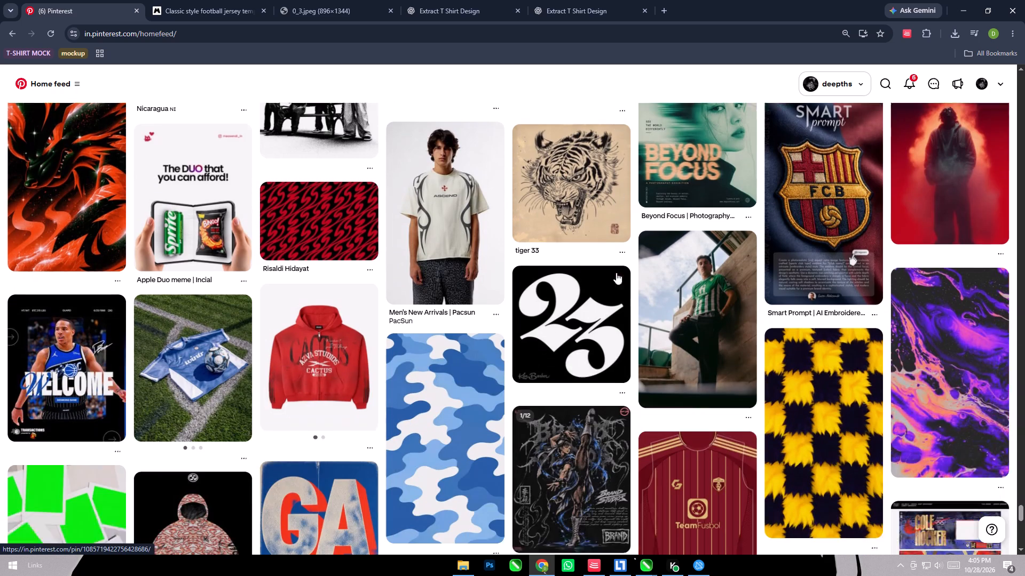
scroll(616, 273, down, 4)
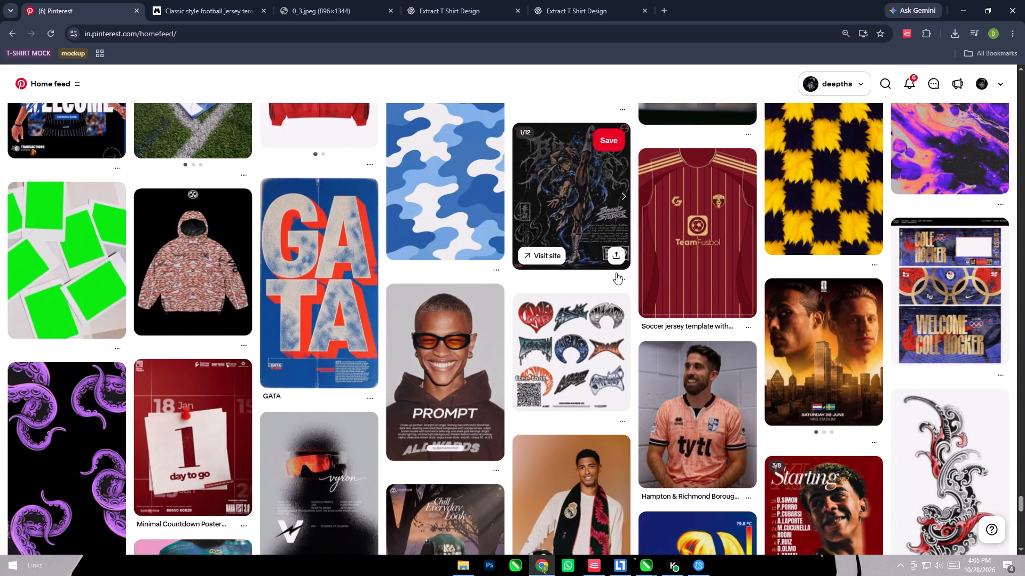
scroll(616, 273, down, 3)
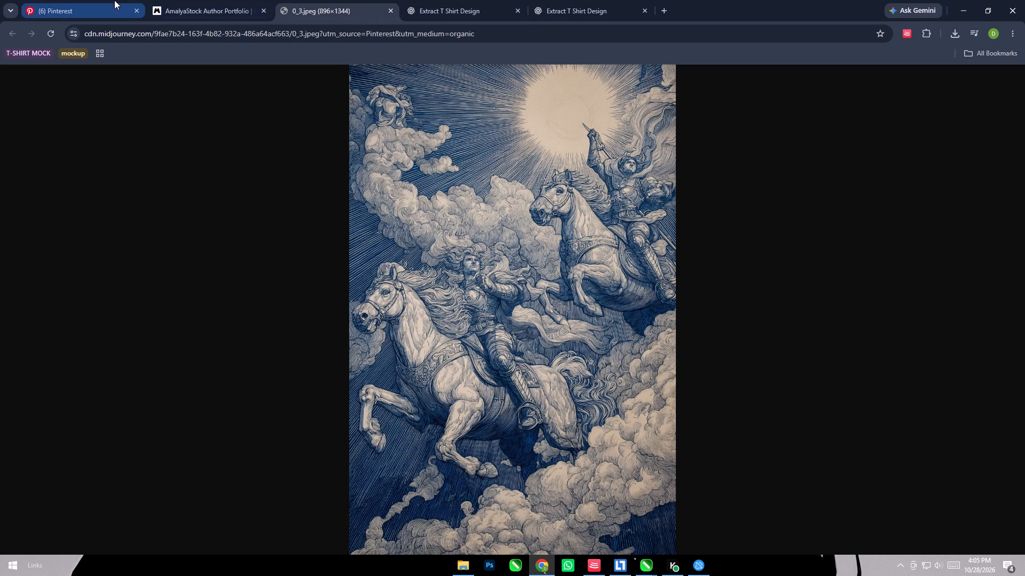
click(114, 0)
scroll(361, 453, down, 5)
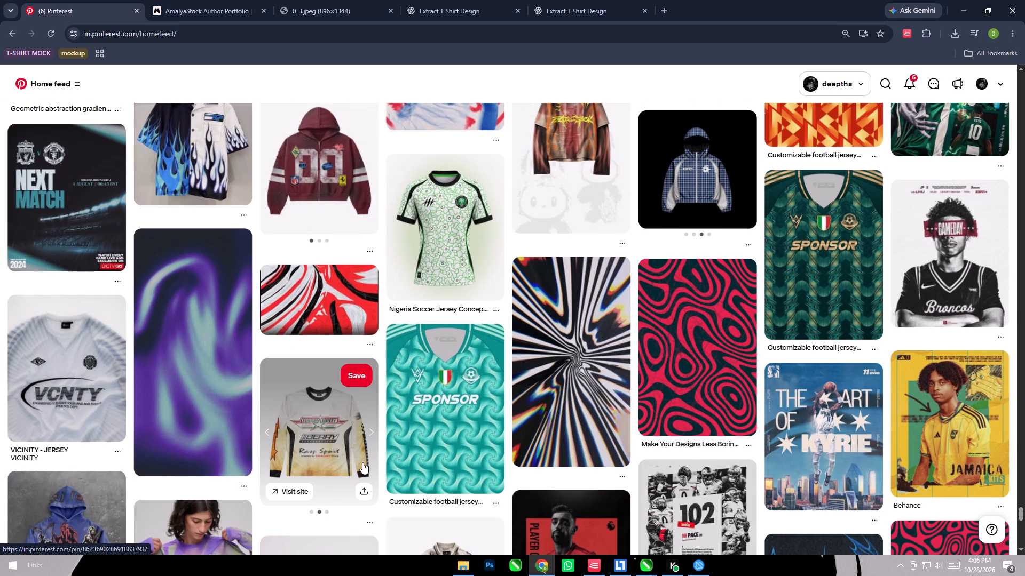
scroll(362, 462, down, 5)
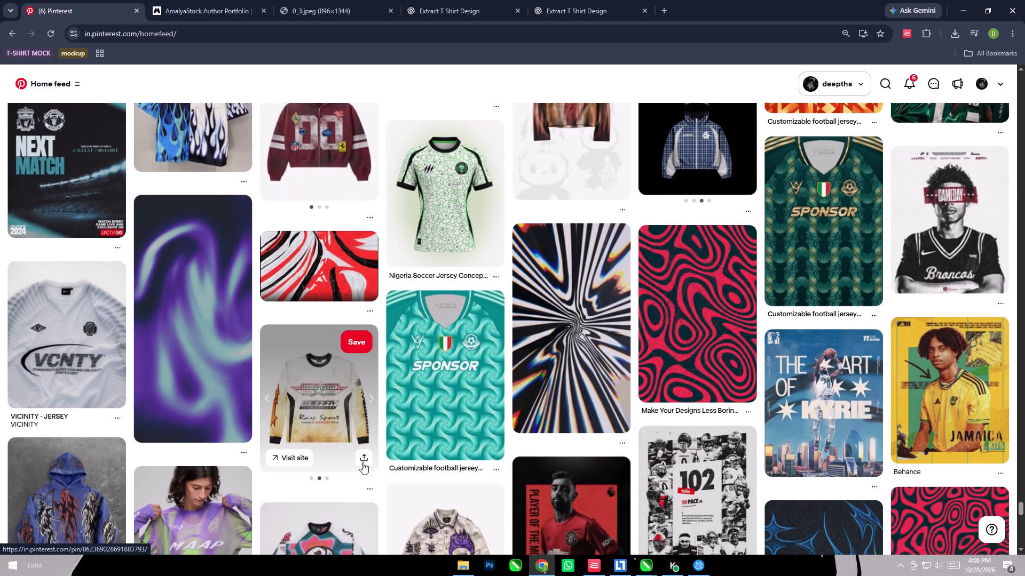
scroll(362, 462, down, 5)
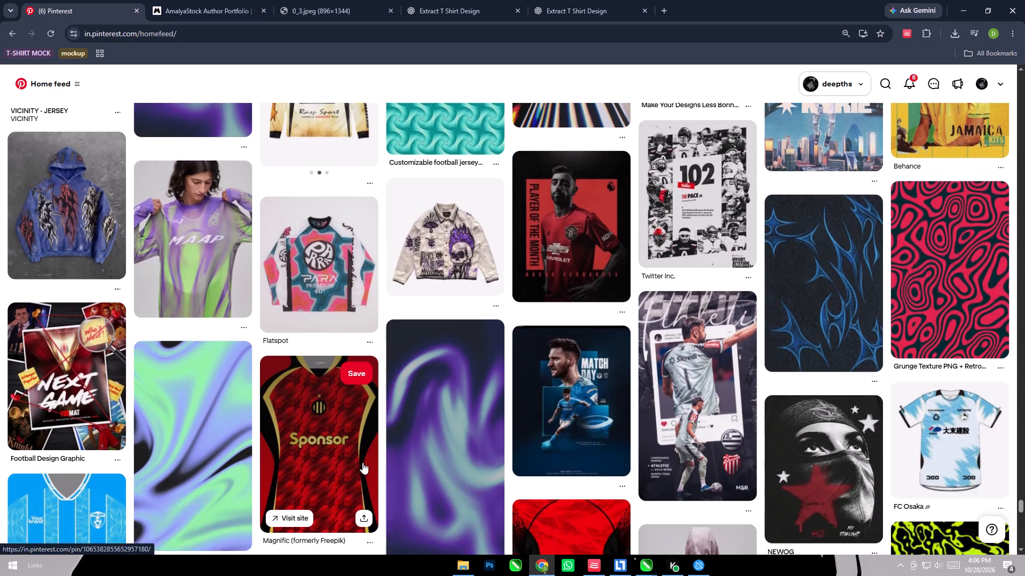
scroll(362, 462, down, 7)
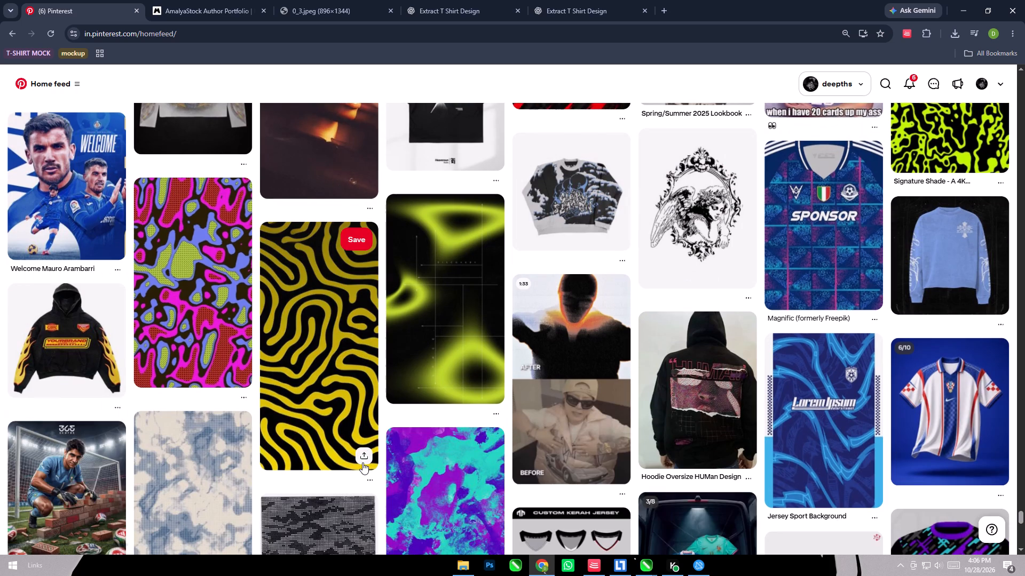
scroll(362, 462, down, 5)
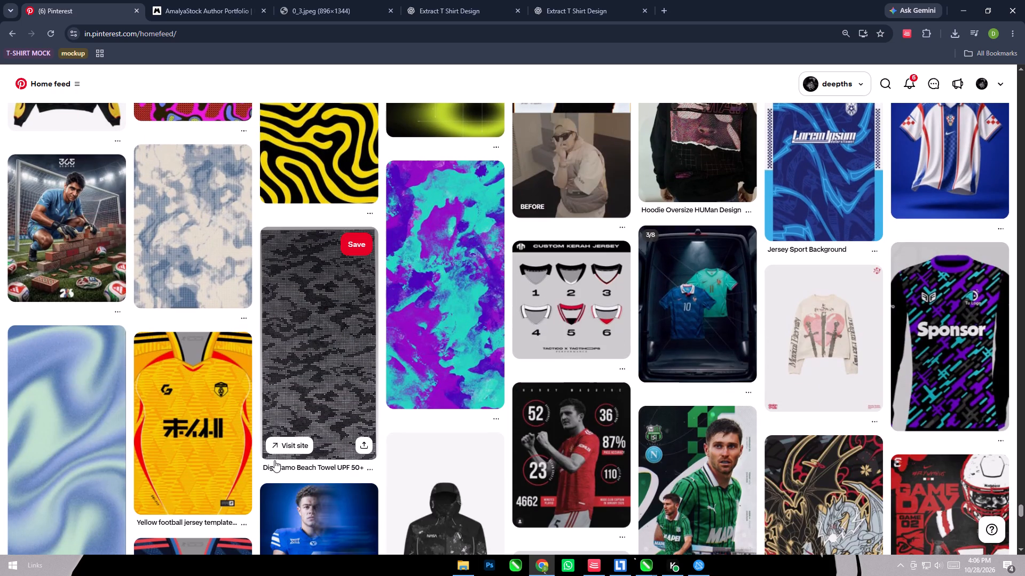
scroll(300, 446, down, 5)
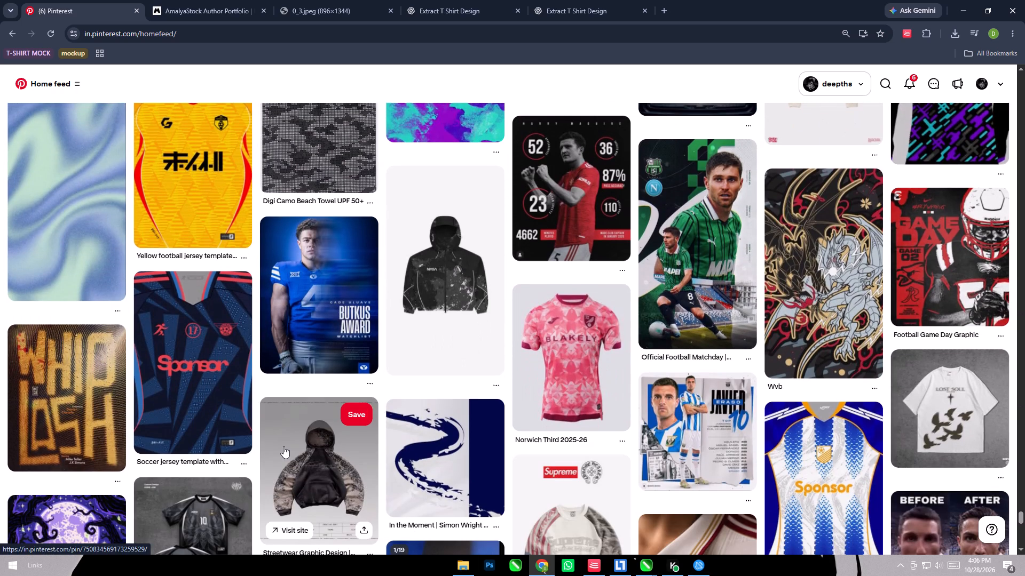
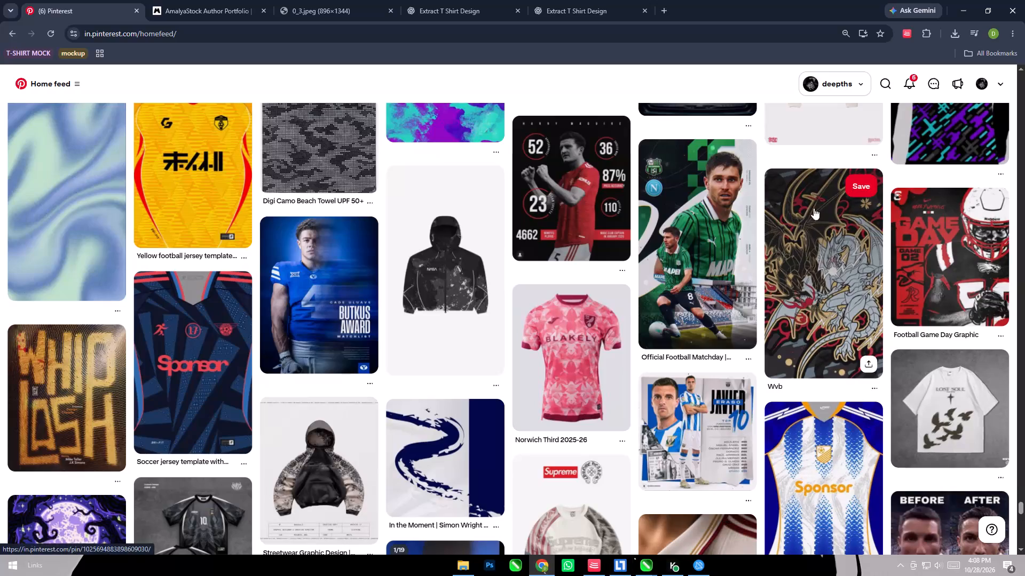
Search the web for "raw pixel" in a new tab and open the rawpixel website.
click(662, 2)
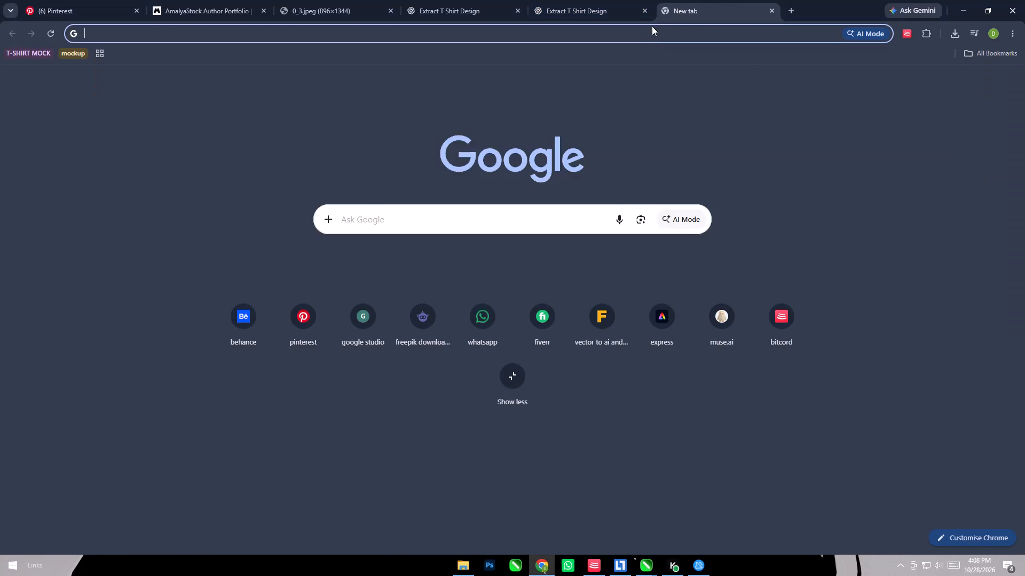
click(652, 26)
text(raw pixel)
key(Return)
click(294, 212)
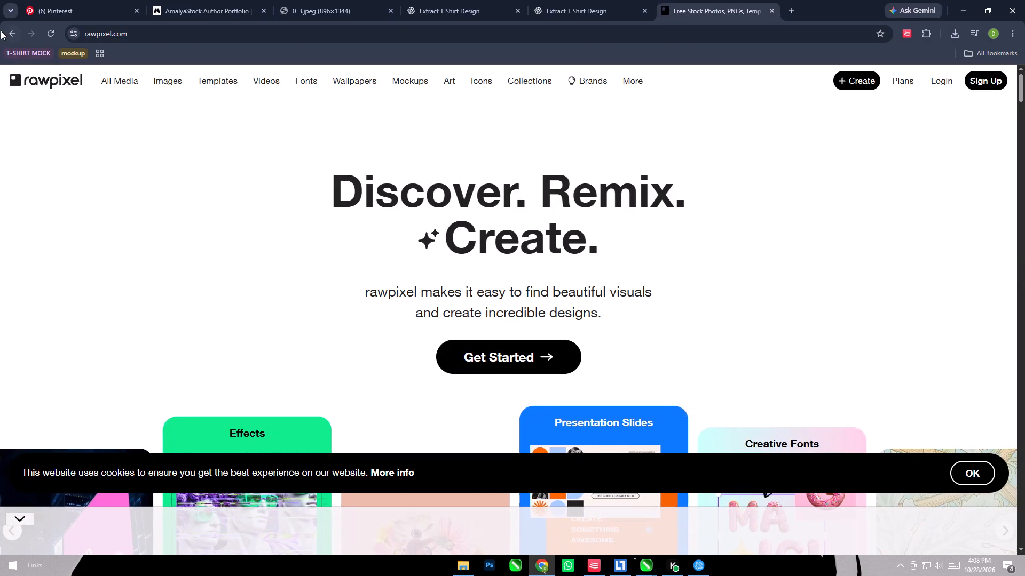
Return to the web results, search for "raw pixel chest ray images" and open rawpixel's Chest X Ray Images page.
click(7, 30)
click(239, 93)
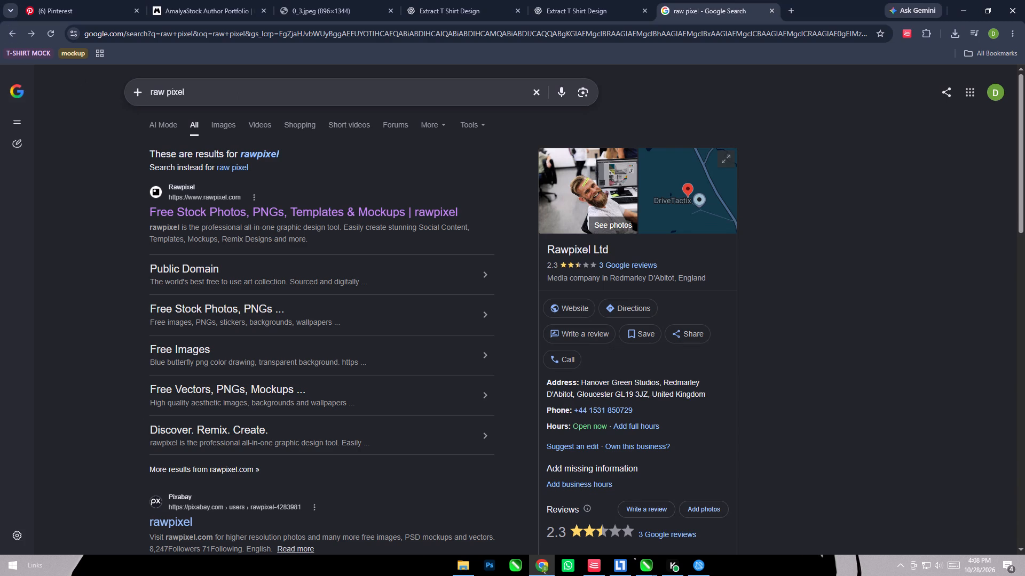
key(space)
text(chest)
key(space)
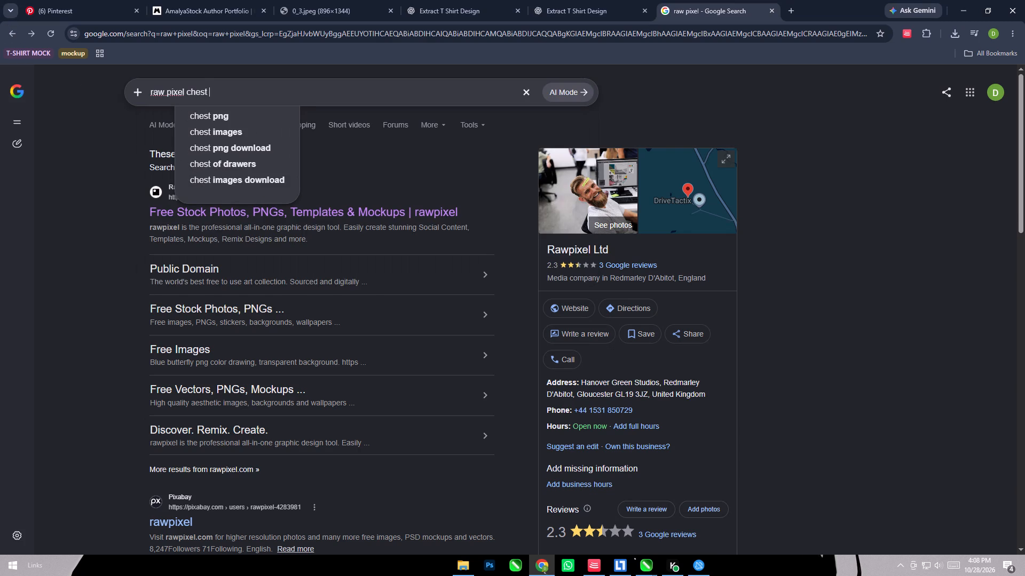
text(xray)
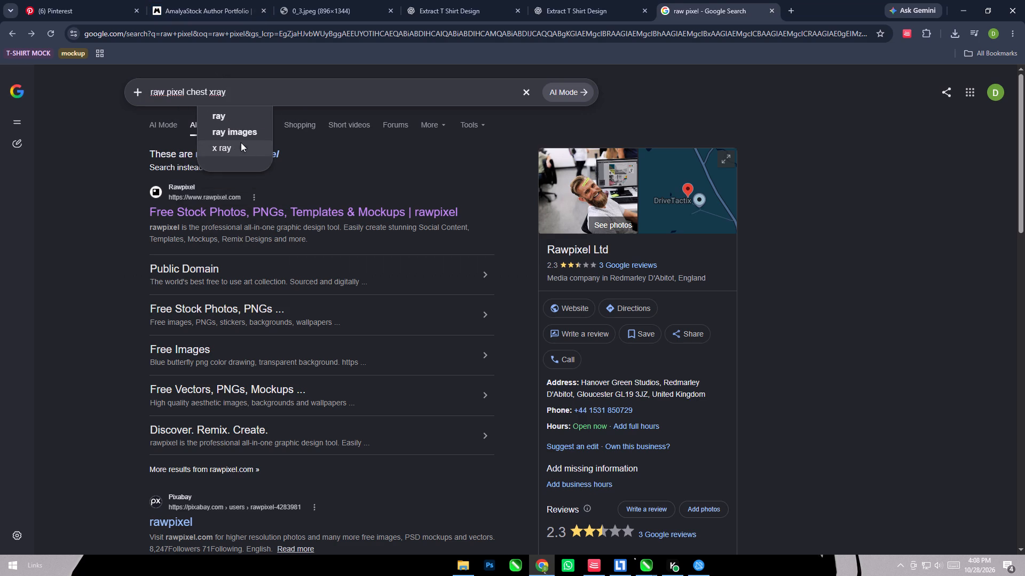
click(243, 137)
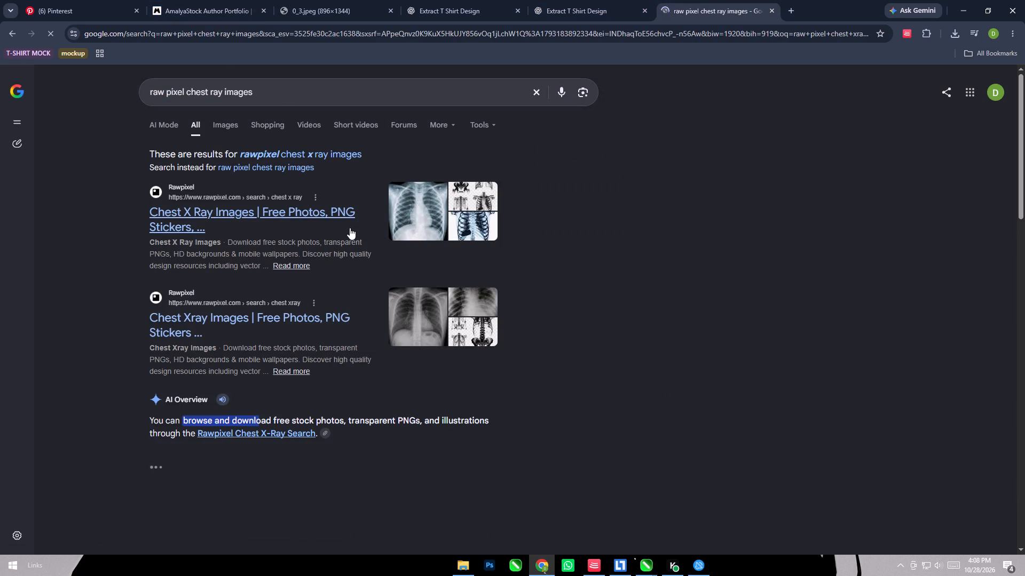
click(336, 221)
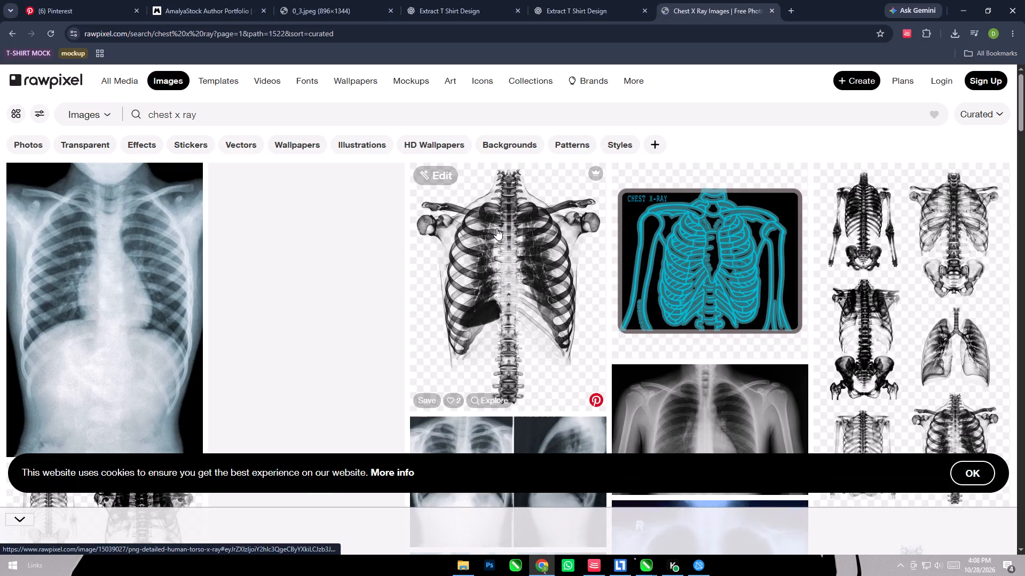
Look through rawpixel's chest x-ray images for a usable ribcage graphic, dismissing the Google sign-in prompt.
scroll(525, 344, down, 4)
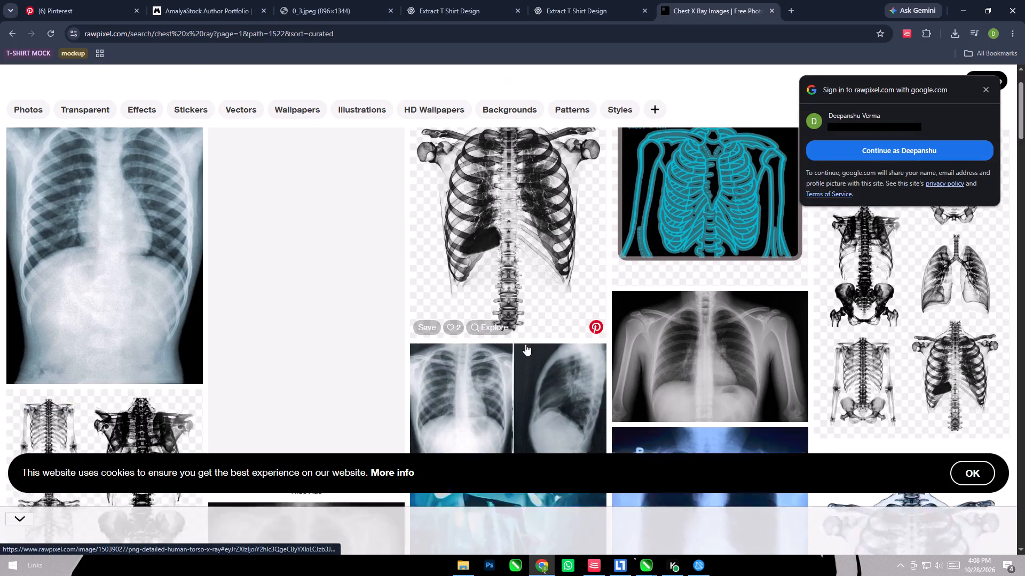
scroll(525, 344, down, 10)
scroll(525, 344, up, 3)
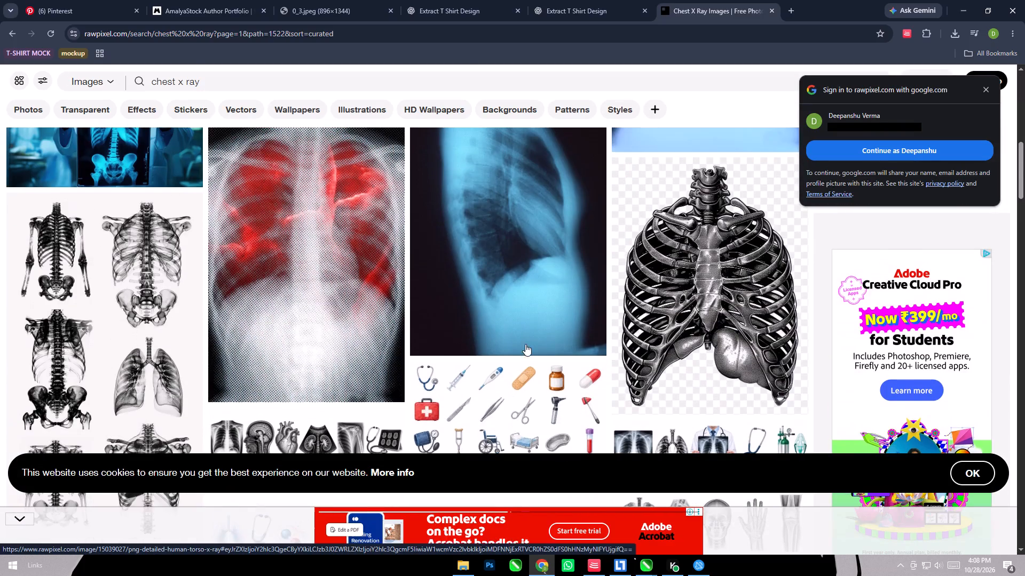
scroll(369, 299, up, 6)
scroll(443, 313, up, 2)
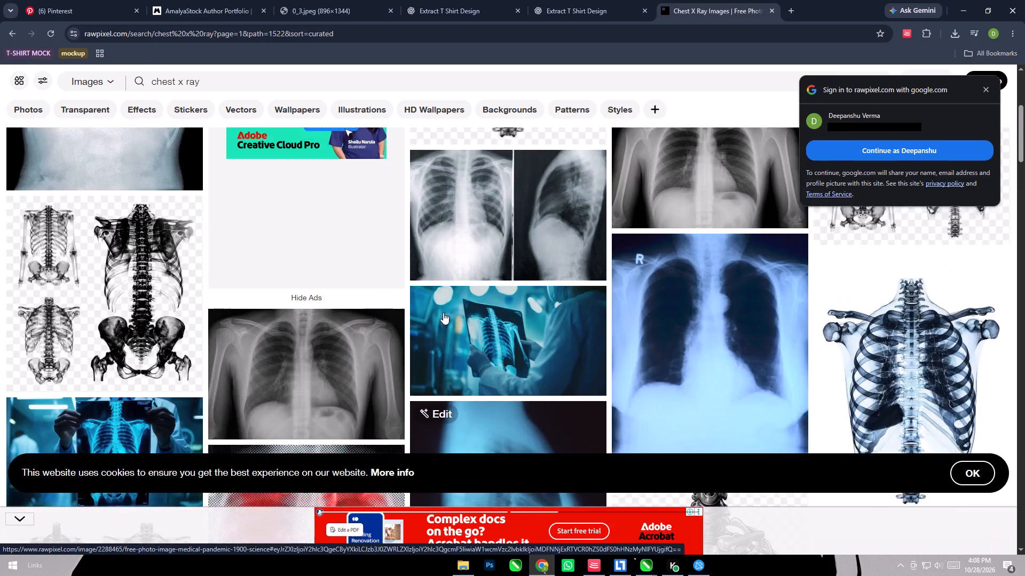
scroll(443, 313, up, 3)
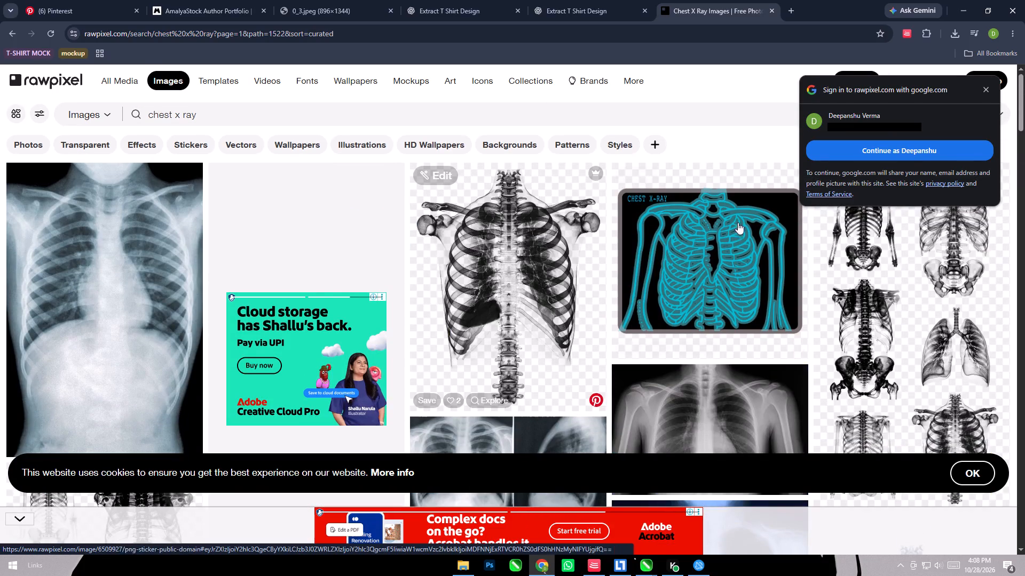
click(988, 88)
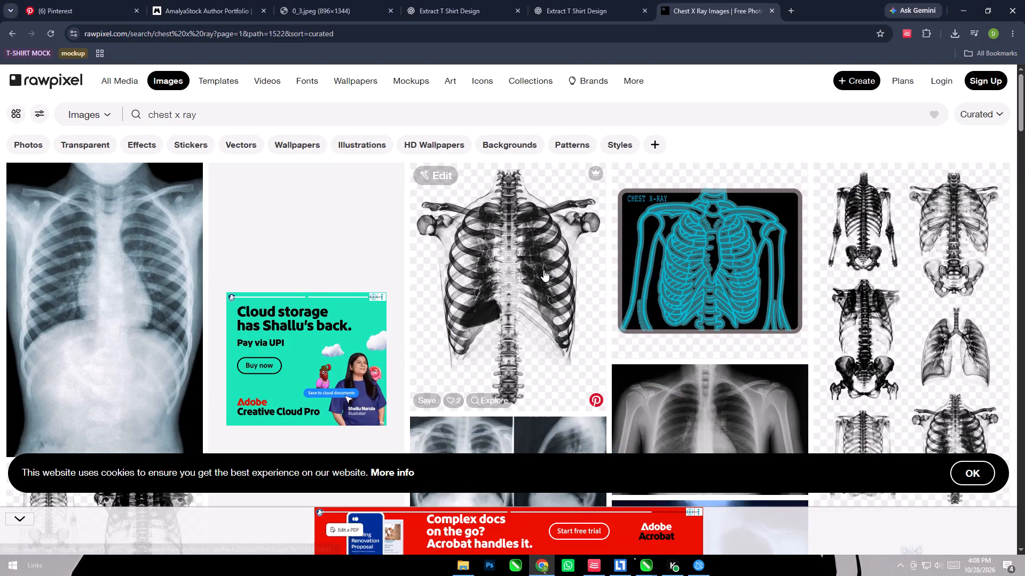
scroll(543, 270, down, 12)
scroll(543, 270, up, 5)
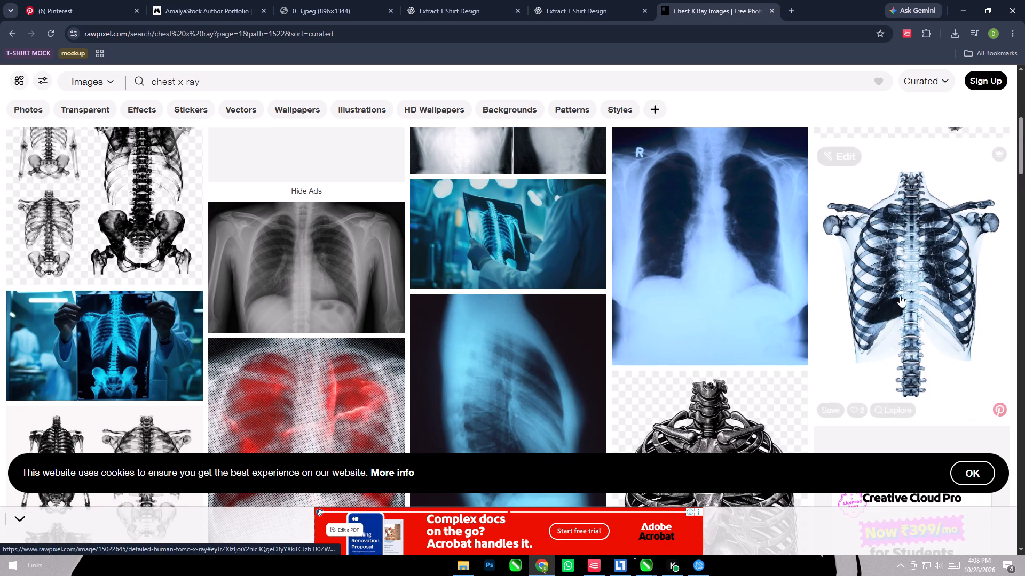
scroll(927, 266, down, 5)
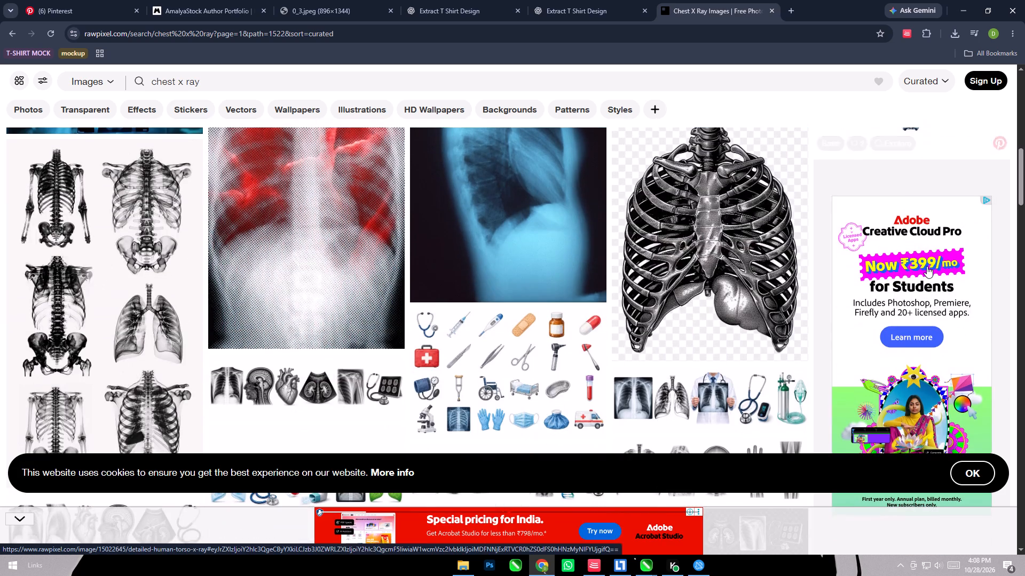
scroll(927, 266, down, 6)
scroll(927, 266, up, 18)
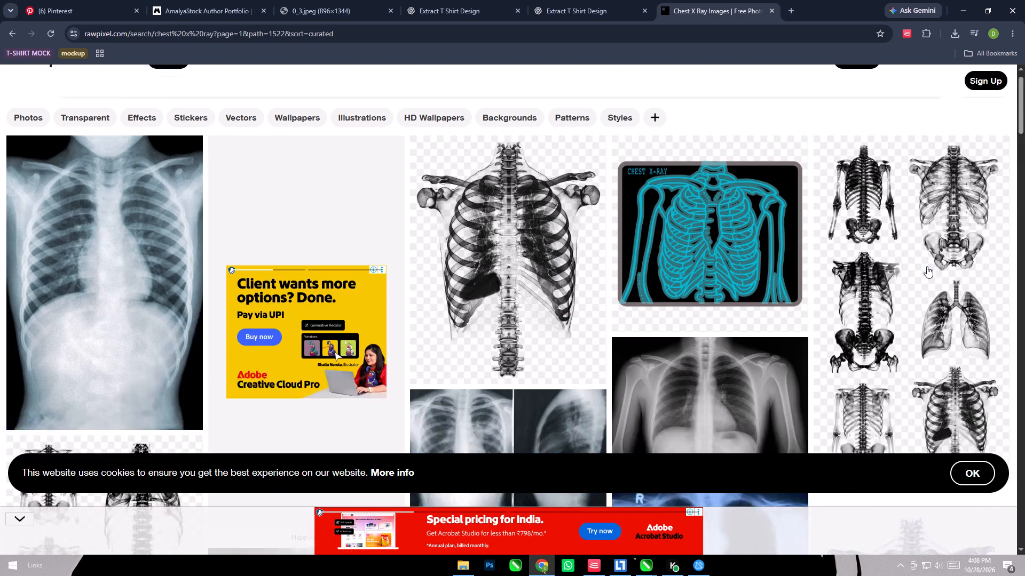